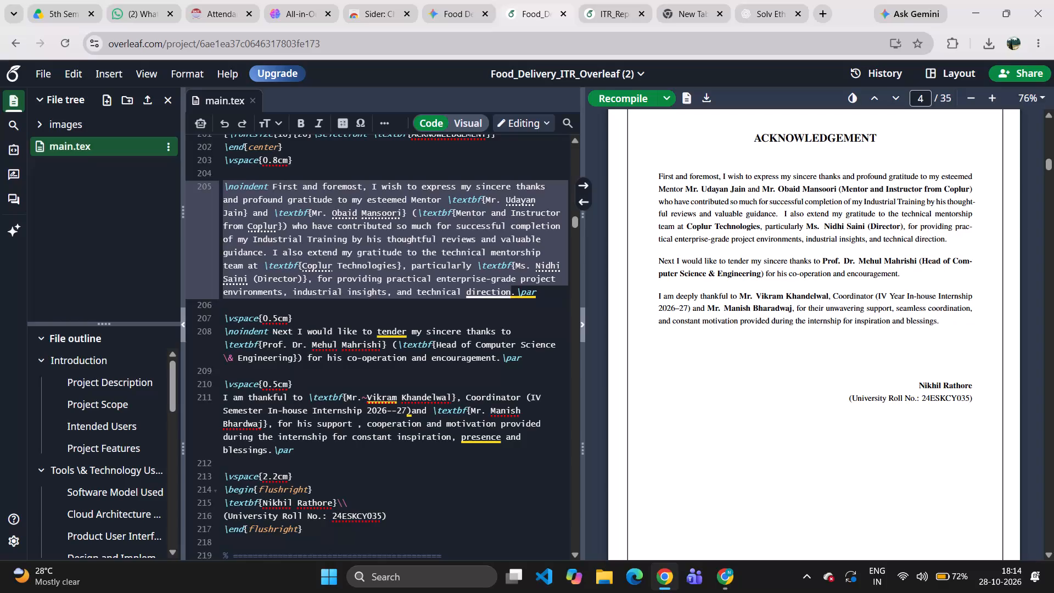
# Put \noindent and \par on their own lines around the first acknowledgement paragraph in main.tex of the Food Delivery report.
pyautogui.click(274, 186)
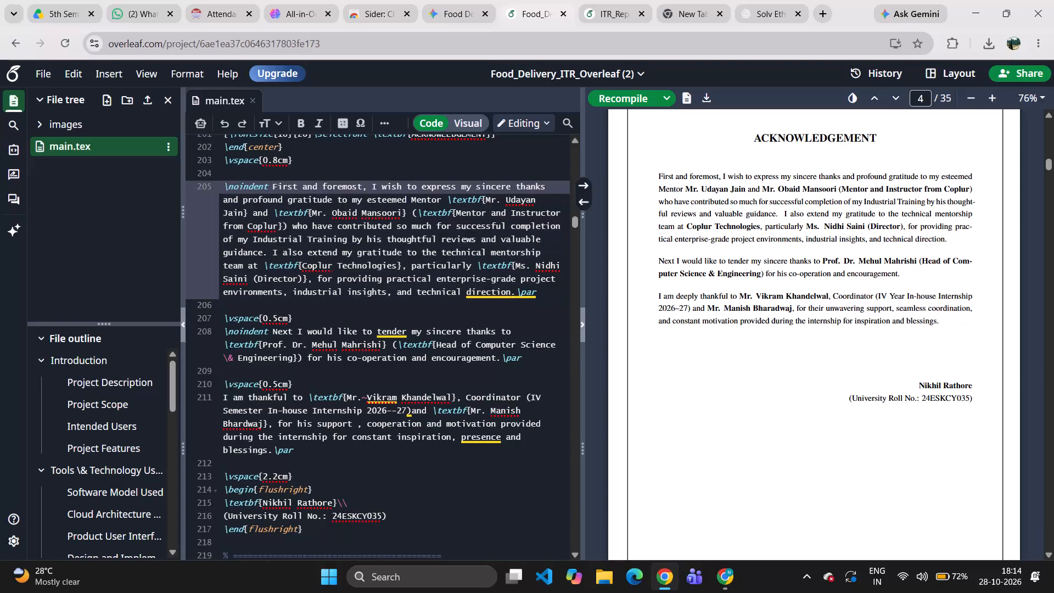
pyautogui.press('Return')
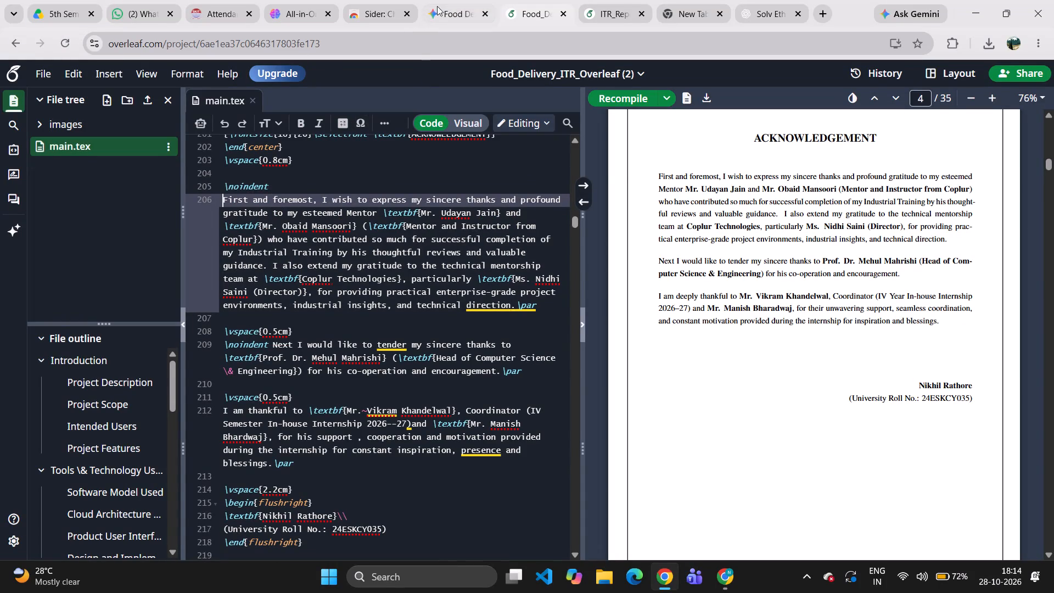
pyautogui.click(597, 7)
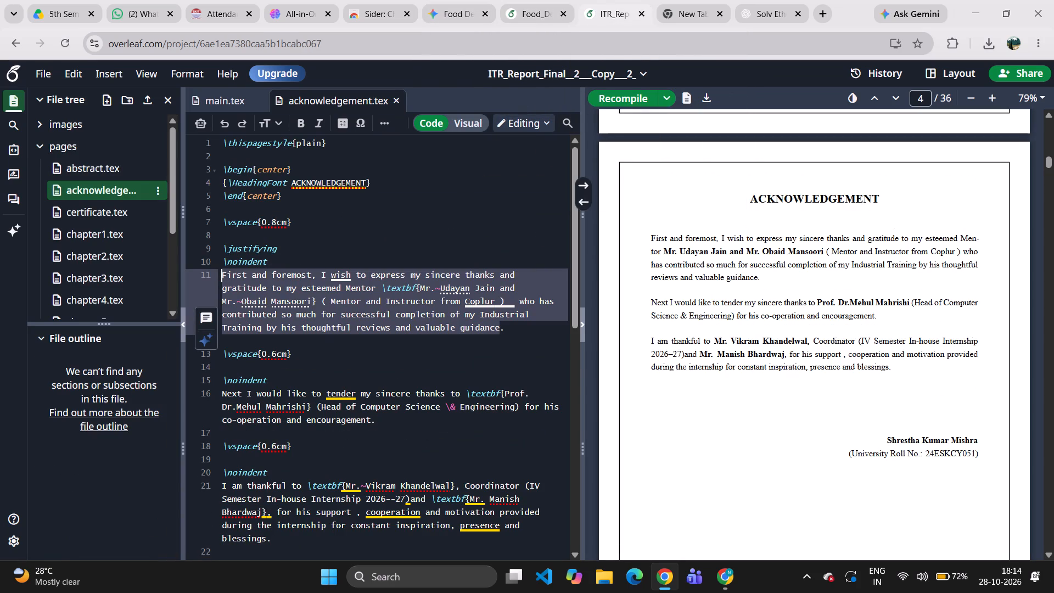
pyautogui.click(525, 16)
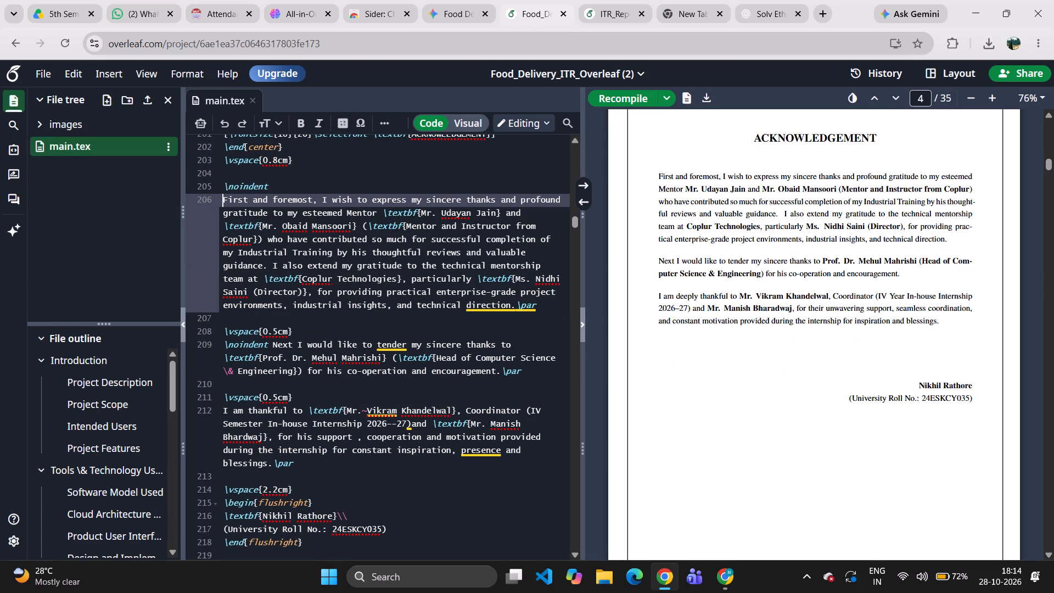
pyautogui.click(515, 306)
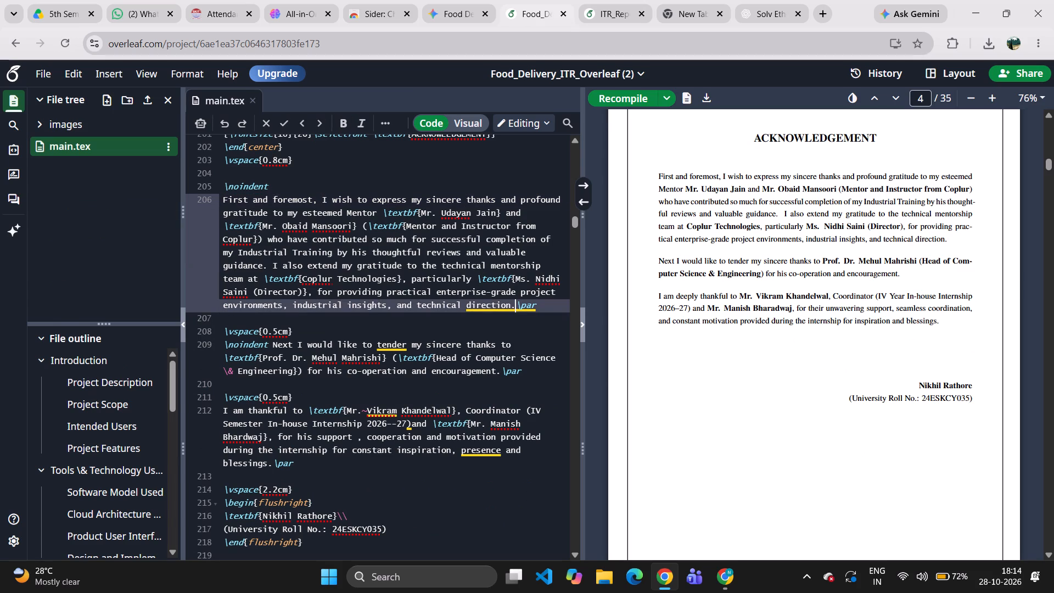
pyautogui.press('Return')
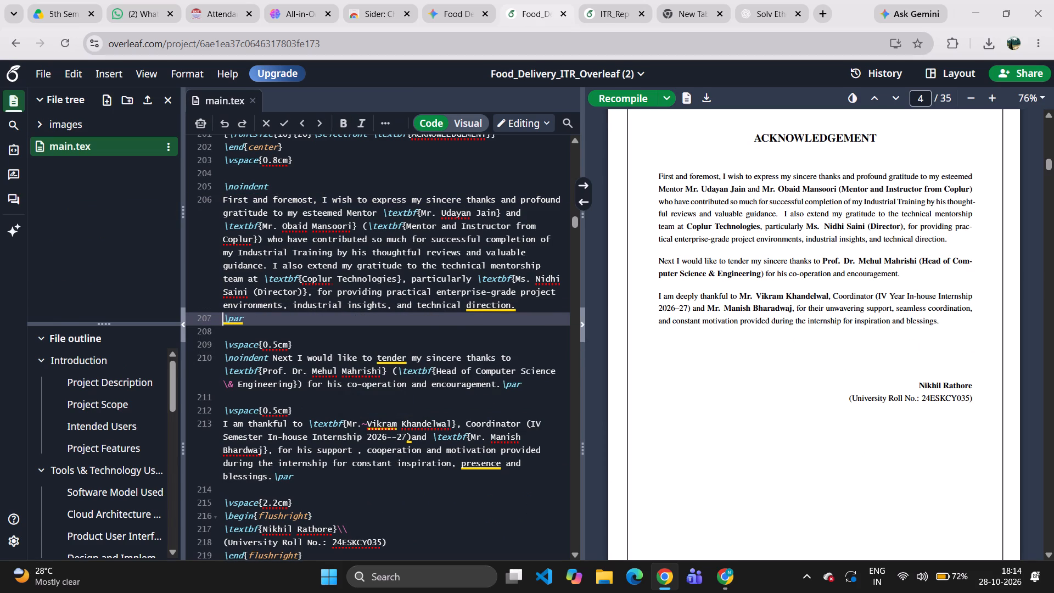
# Replace the first acknowledgement paragraph's text with the copied ITR report version and recompile the document.
pyautogui.moveTo(523, 306); pyautogui.dragTo(221, 205)
pyautogui.hotkey('ctrl', 'v')
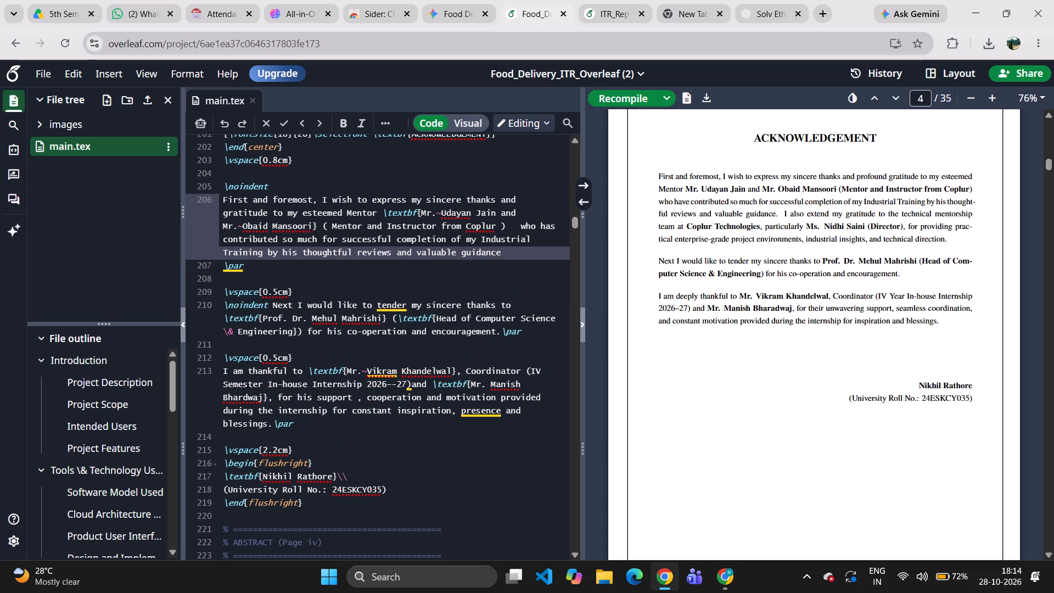
pyautogui.click(621, 103)
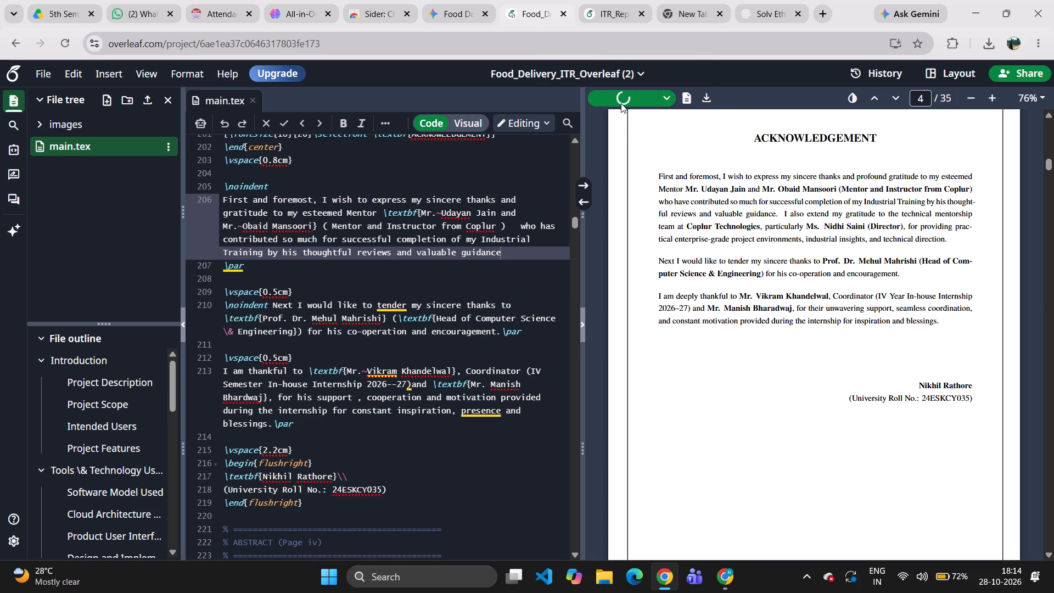
# Compare the acknowledgement and declaration pages of the Food Delivery report with those of the ITR_Report_Final project.
pyautogui.click(606, 9)
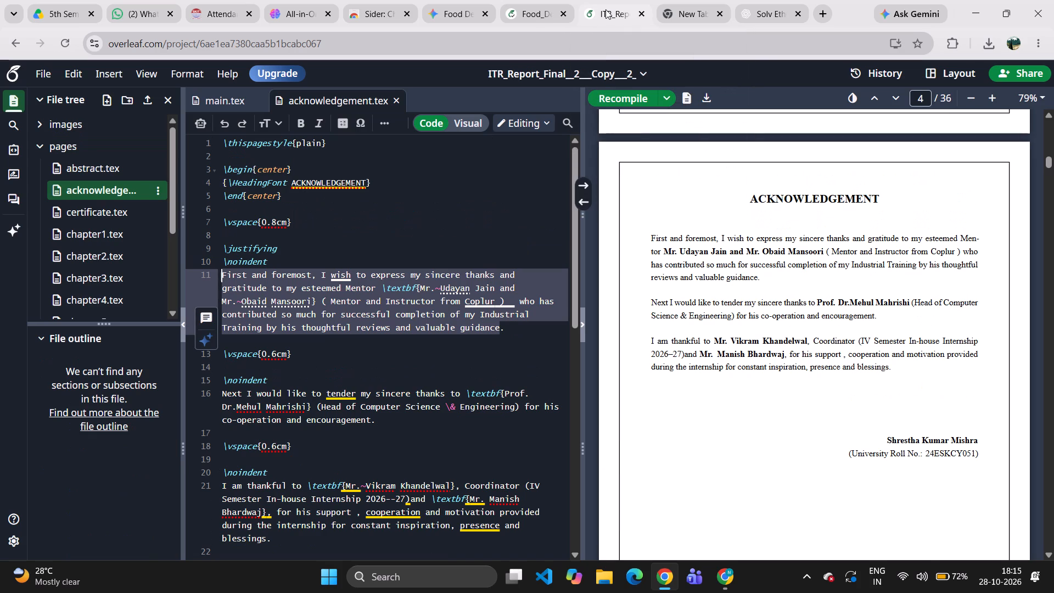
pyautogui.click(542, 1)
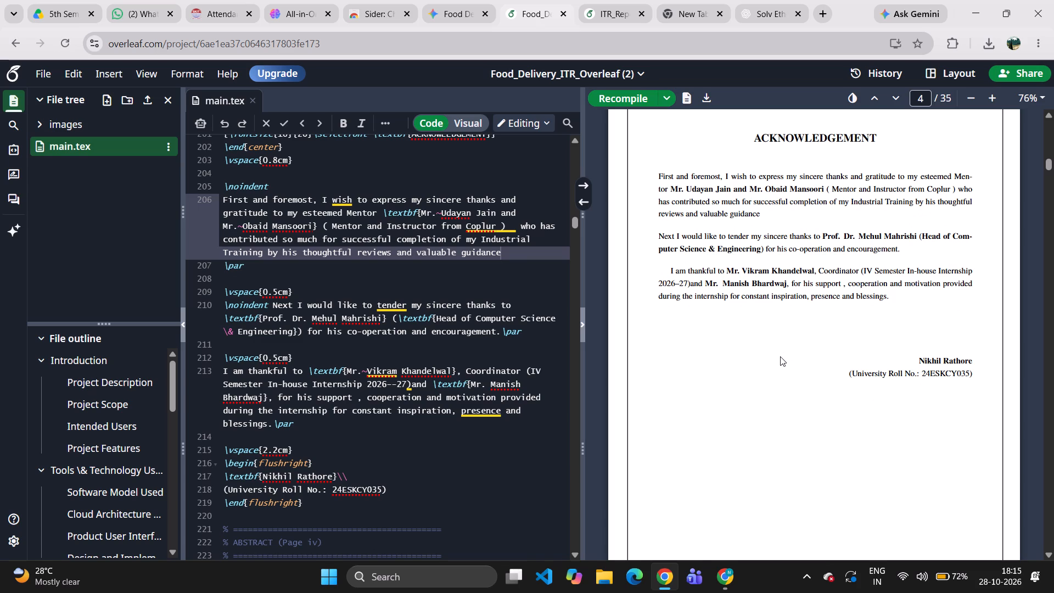
pyautogui.scroll(1, 780, 356)
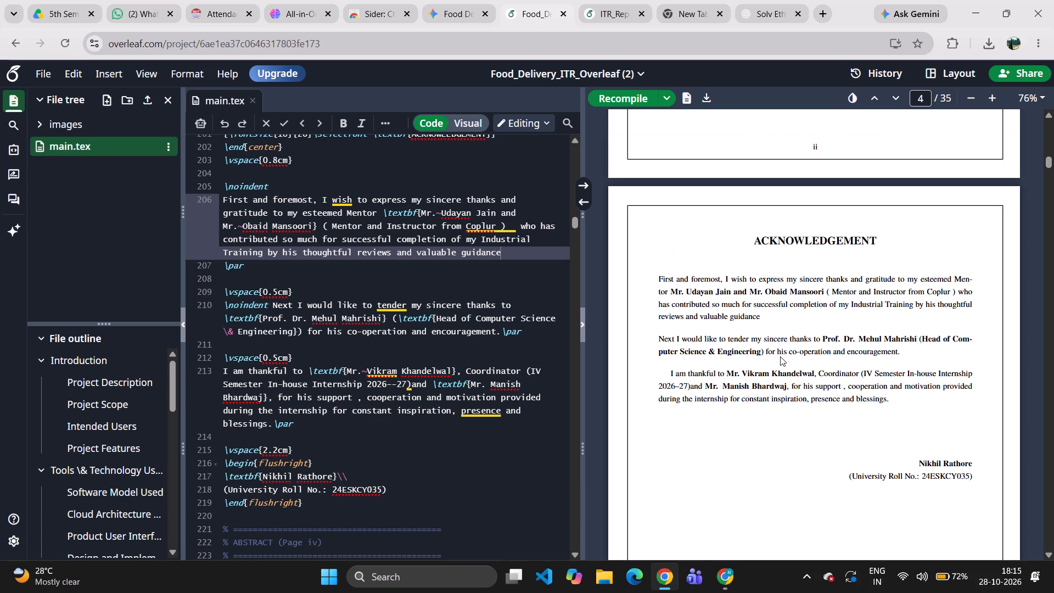
pyautogui.scroll(2, 780, 356)
pyautogui.click(620, 1)
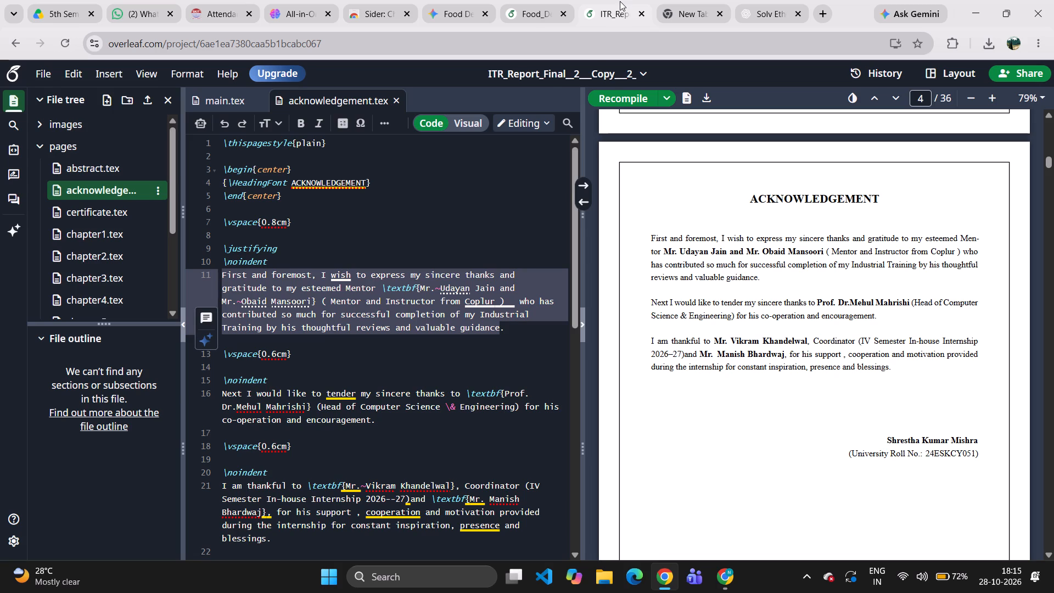
pyautogui.click(539, 3)
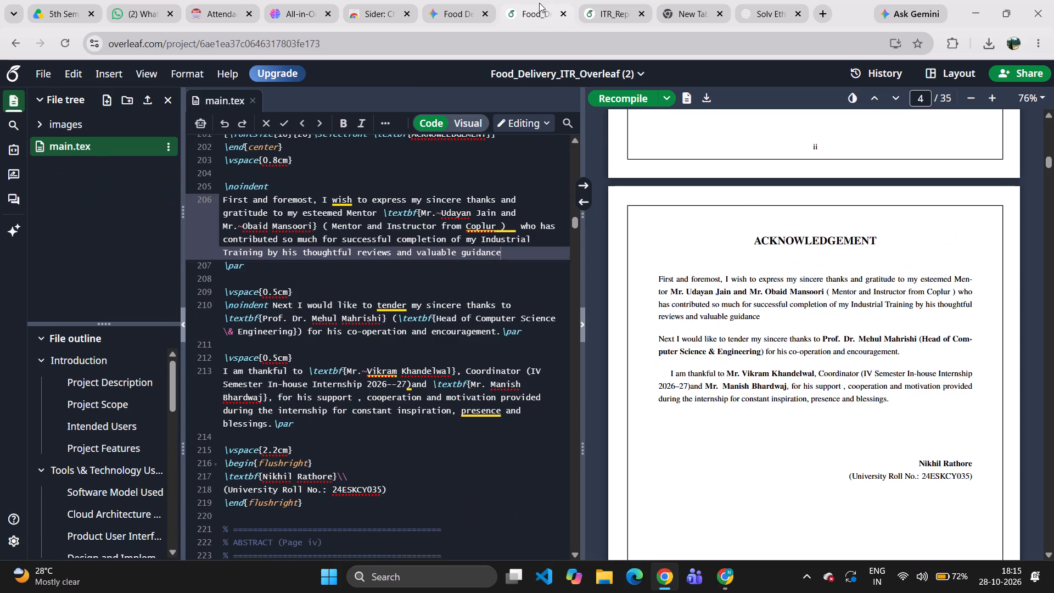
pyautogui.scroll(2, 691, 296)
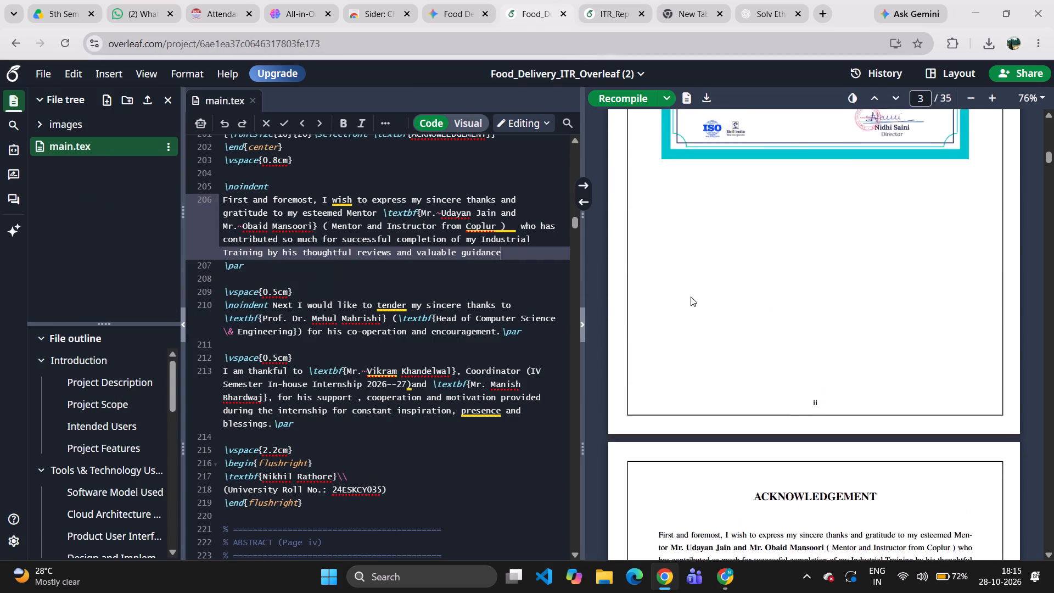
pyautogui.scroll(7, 691, 296)
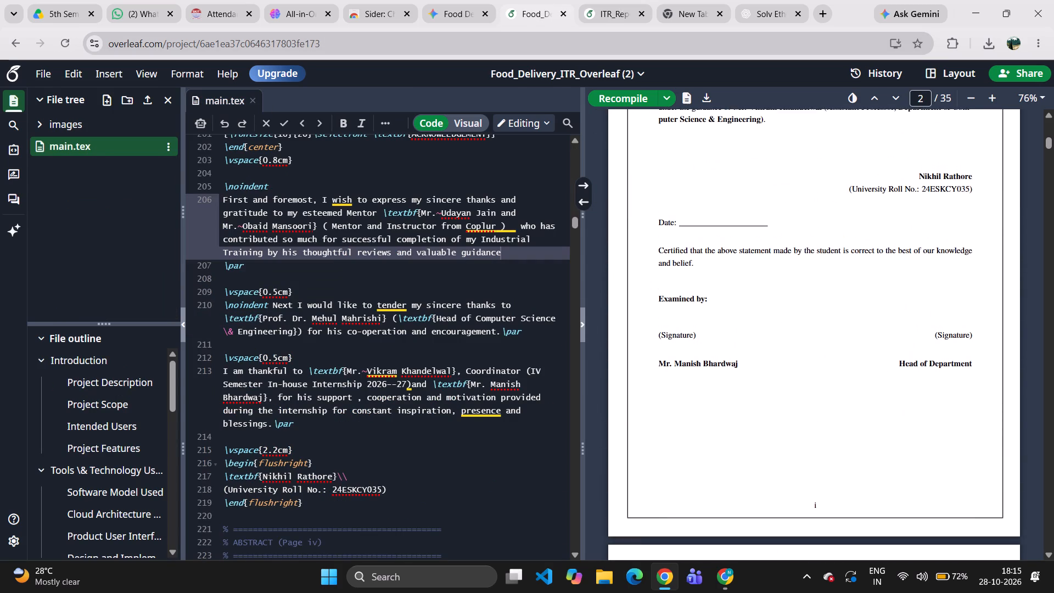
pyautogui.scroll(3, 691, 296)
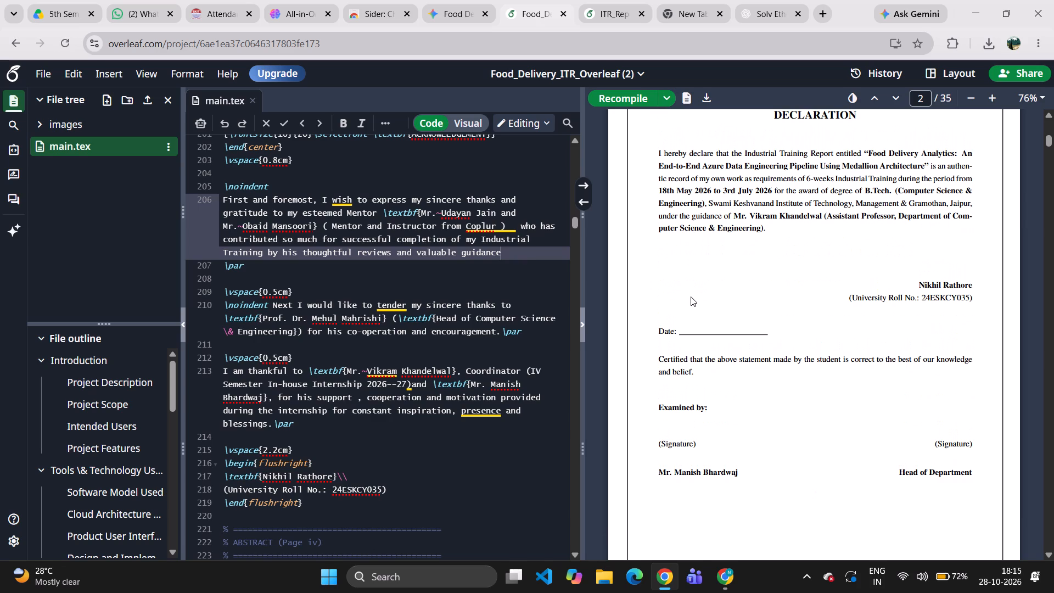
pyautogui.click(609, 10)
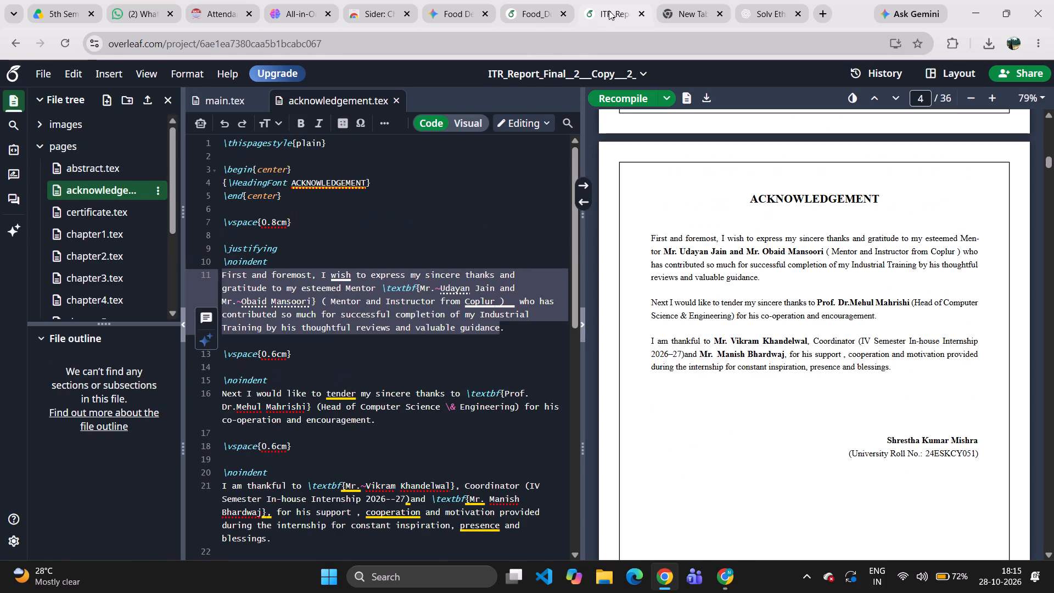
pyautogui.scroll(5, 696, 303)
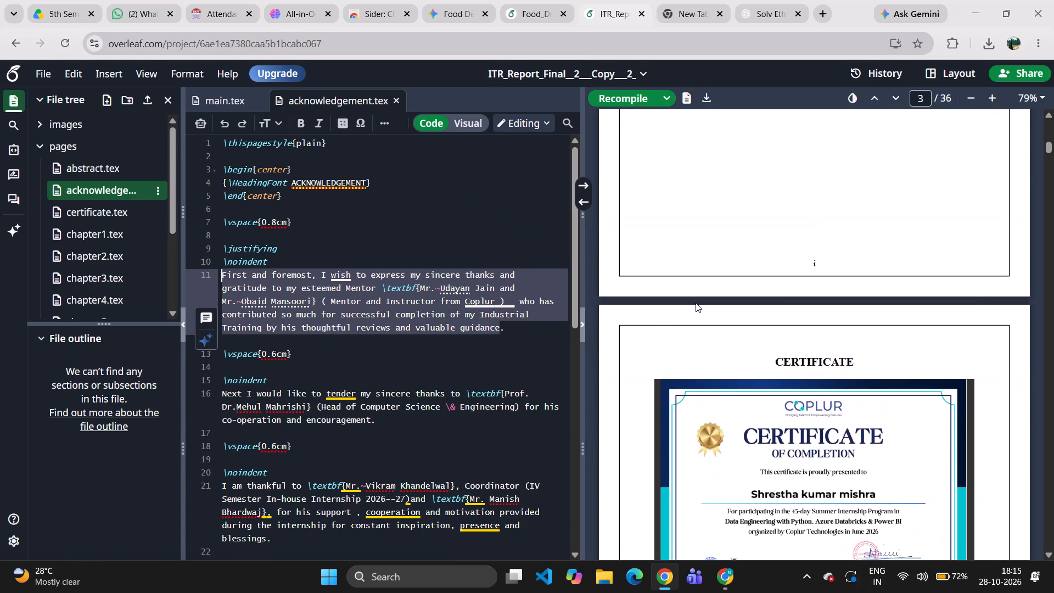
pyautogui.scroll(8, 696, 303)
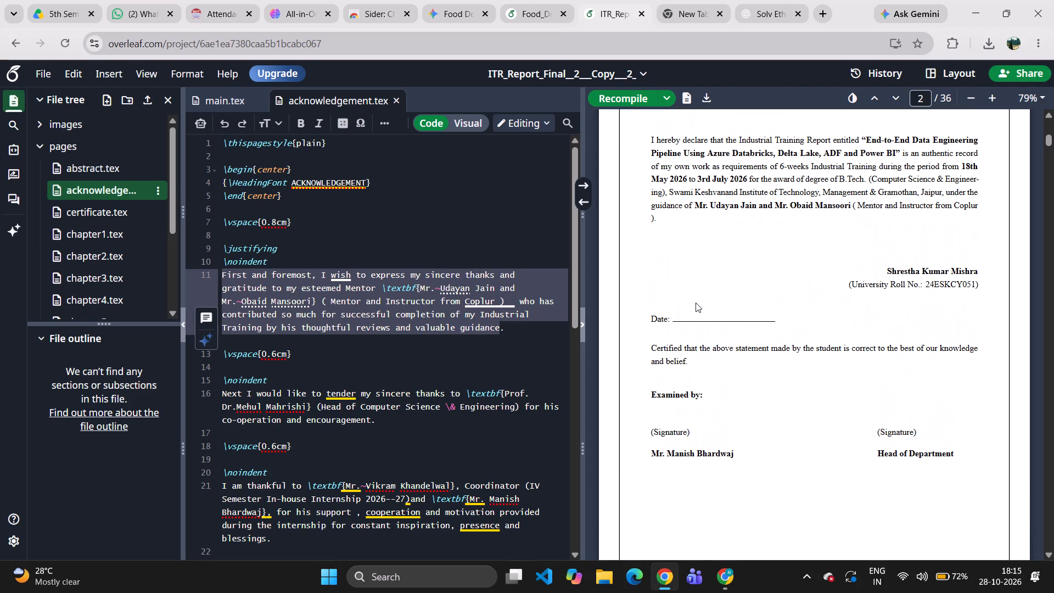
pyautogui.click(536, 10)
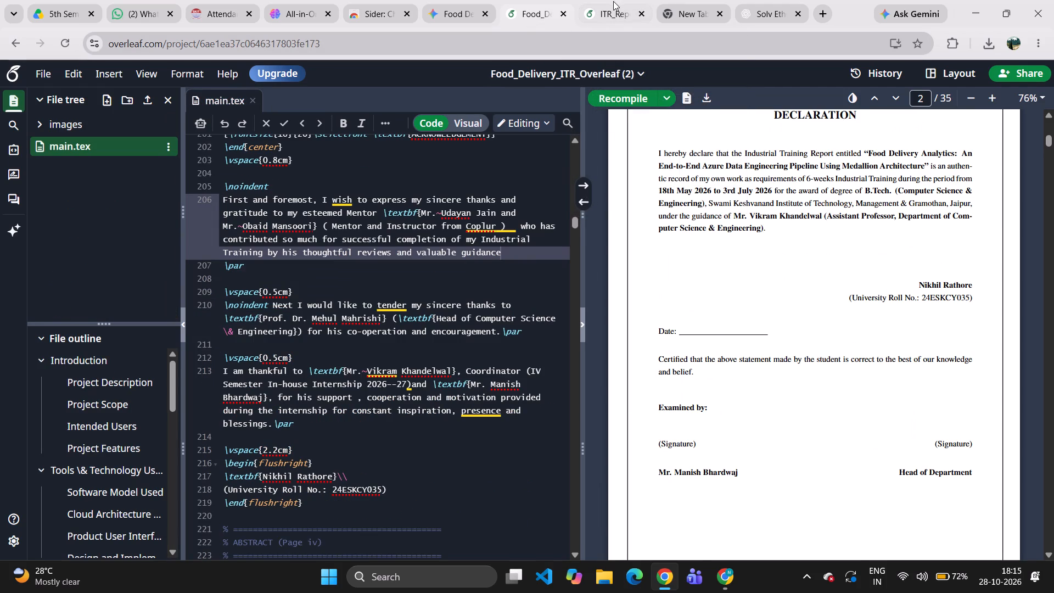
# In the ITR report, find the declaration's source in declaration.tex and copy the two mentors' bold names with "( Mentor and Instructor from Coplur ).".
pyautogui.click(610, 2)
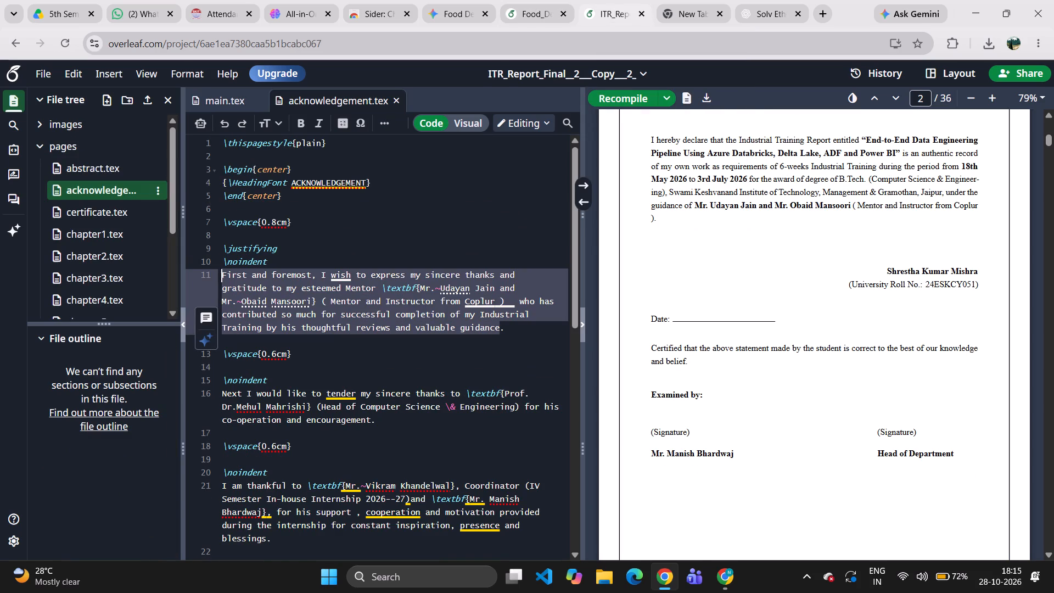
pyautogui.click(663, 220)
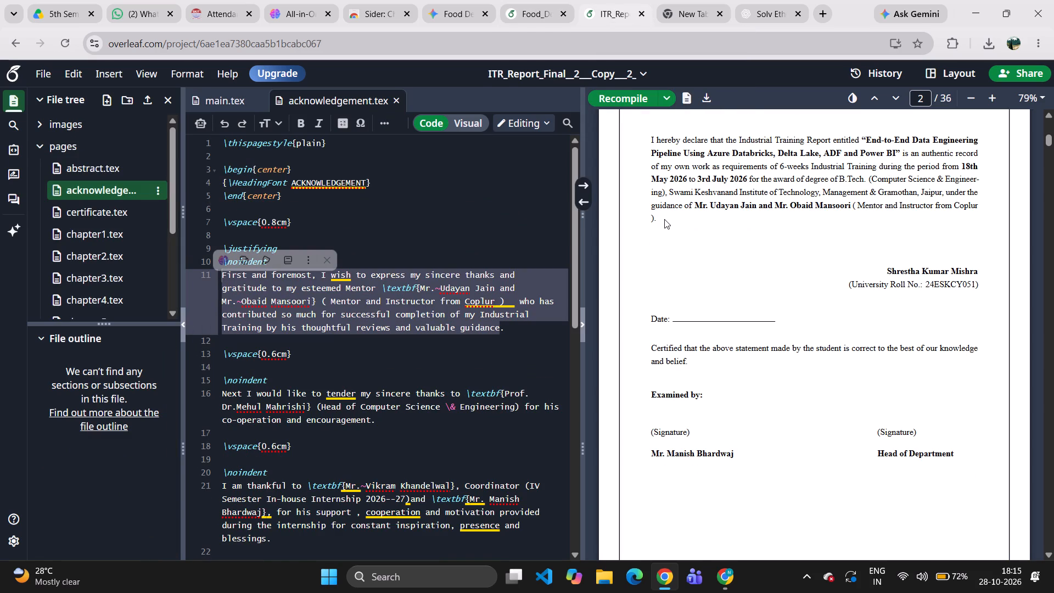
pyautogui.doubleClick(657, 217)
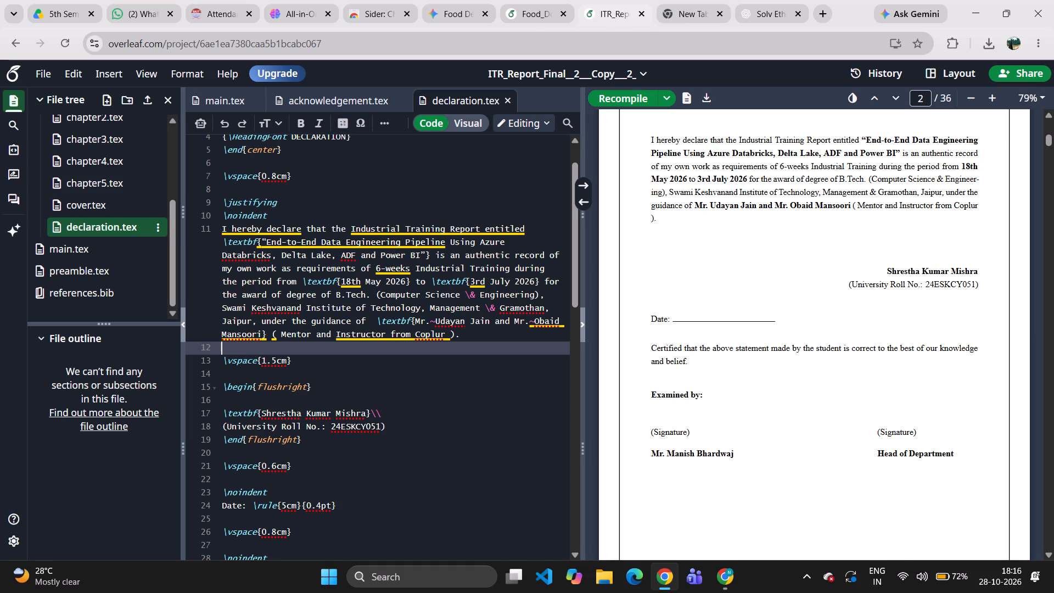
pyautogui.click(527, 5)
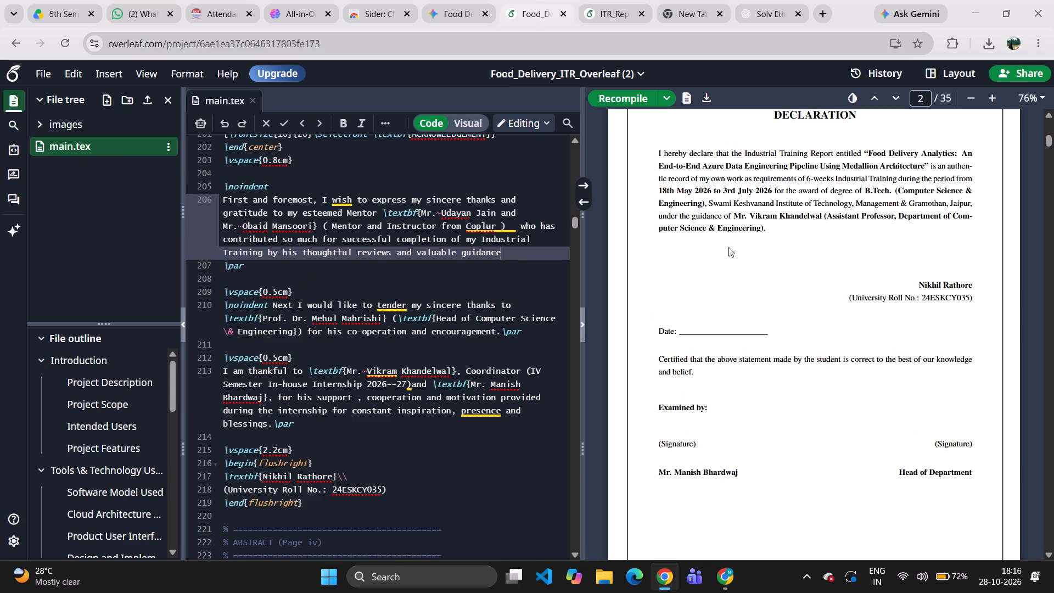
pyautogui.click(539, 1)
pyautogui.click(607, 12)
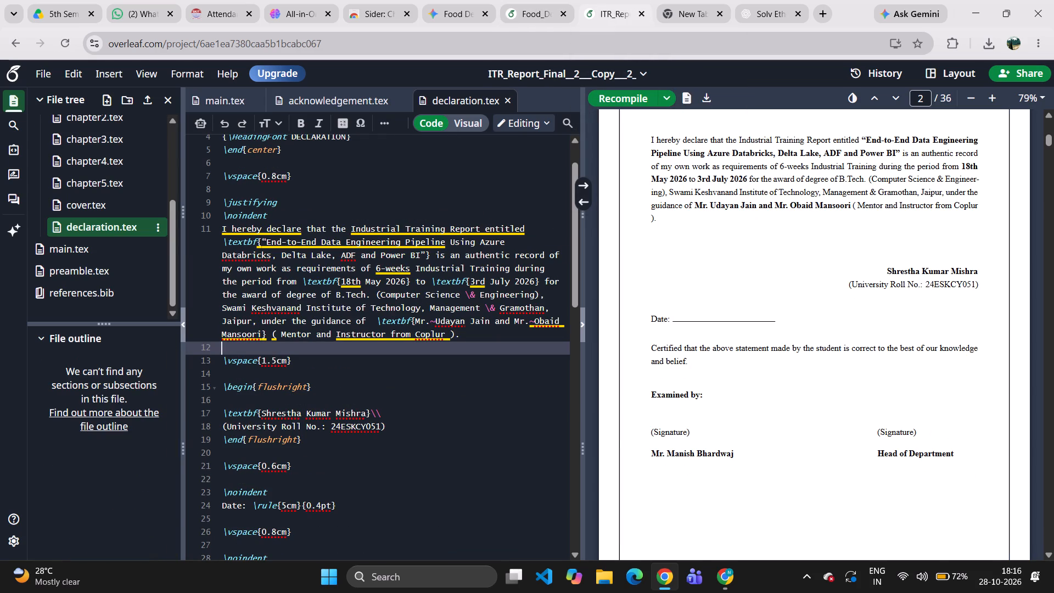
pyautogui.moveTo(461, 335); pyautogui.dragTo(206, 329)
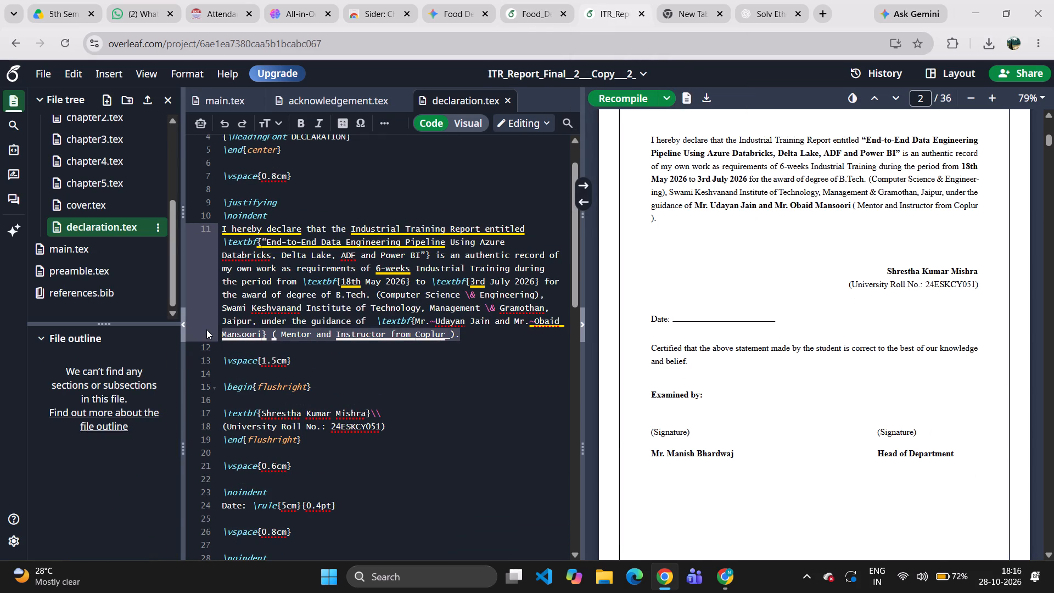
pyautogui.moveTo(206, 329); pyautogui.dragTo(223, 331)
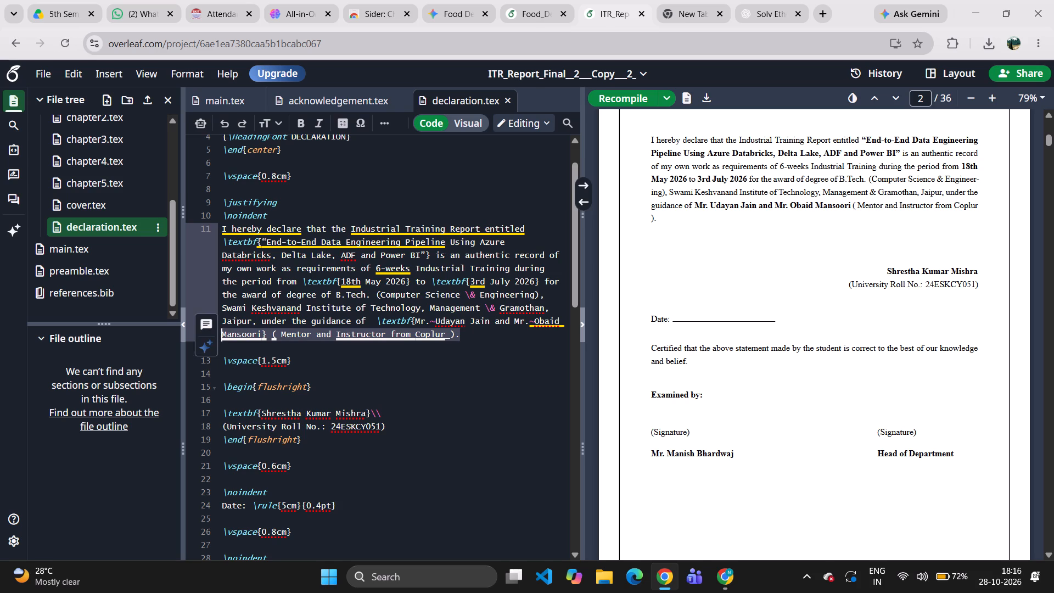
pyautogui.click(383, 317)
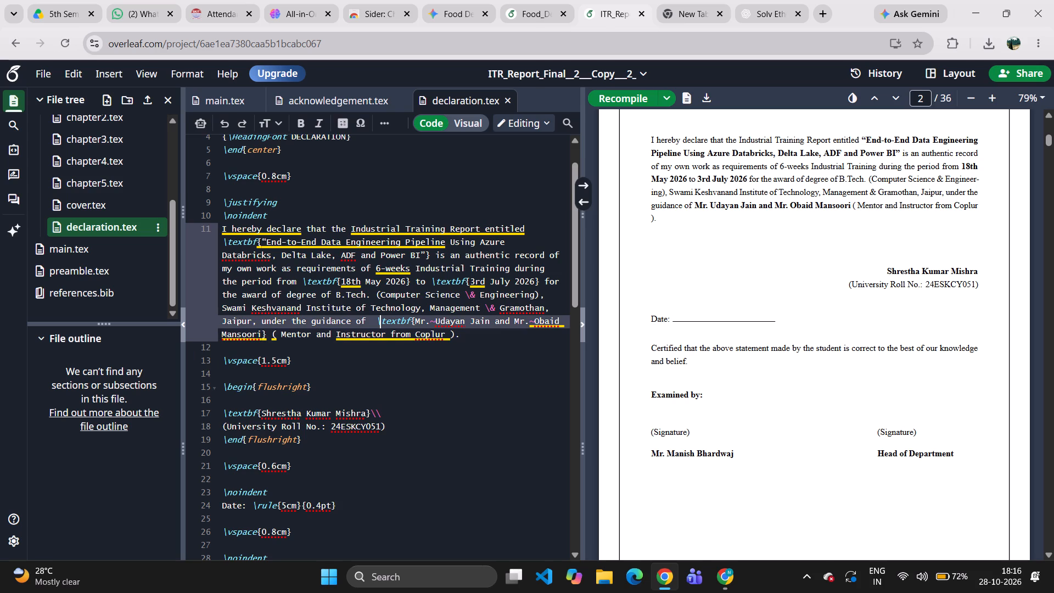
pyautogui.moveTo(374, 320); pyautogui.dragTo(442, 343)
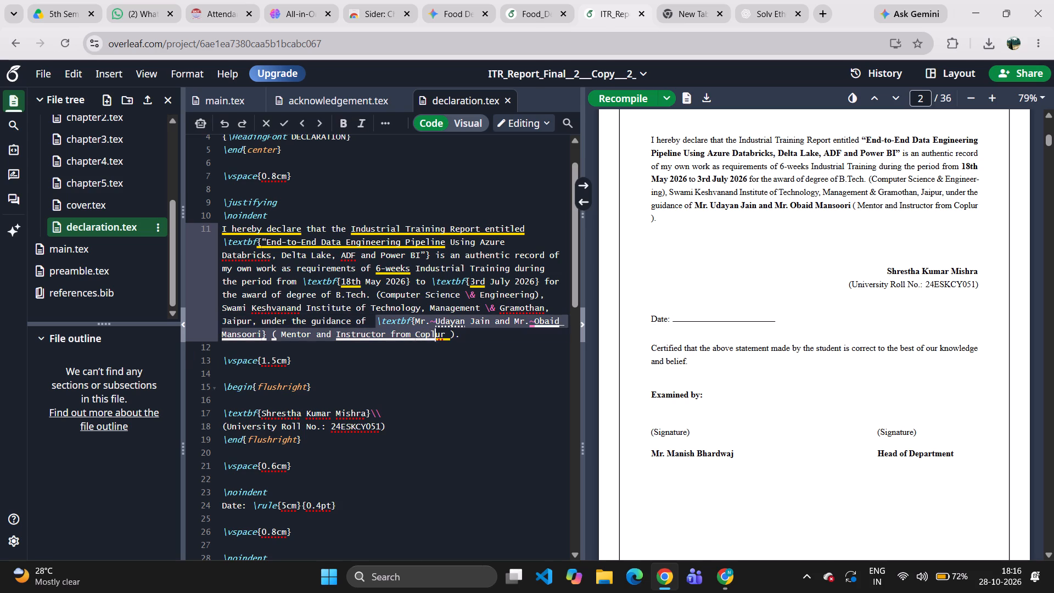
pyautogui.moveTo(442, 343); pyautogui.dragTo(474, 337)
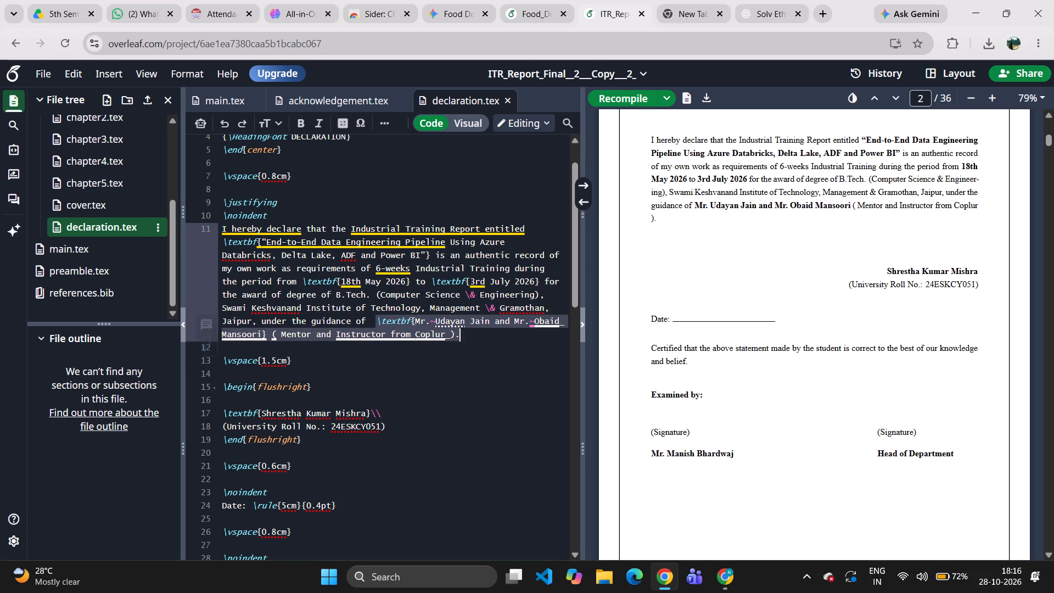
pyautogui.hotkey('ctrl', 'c')
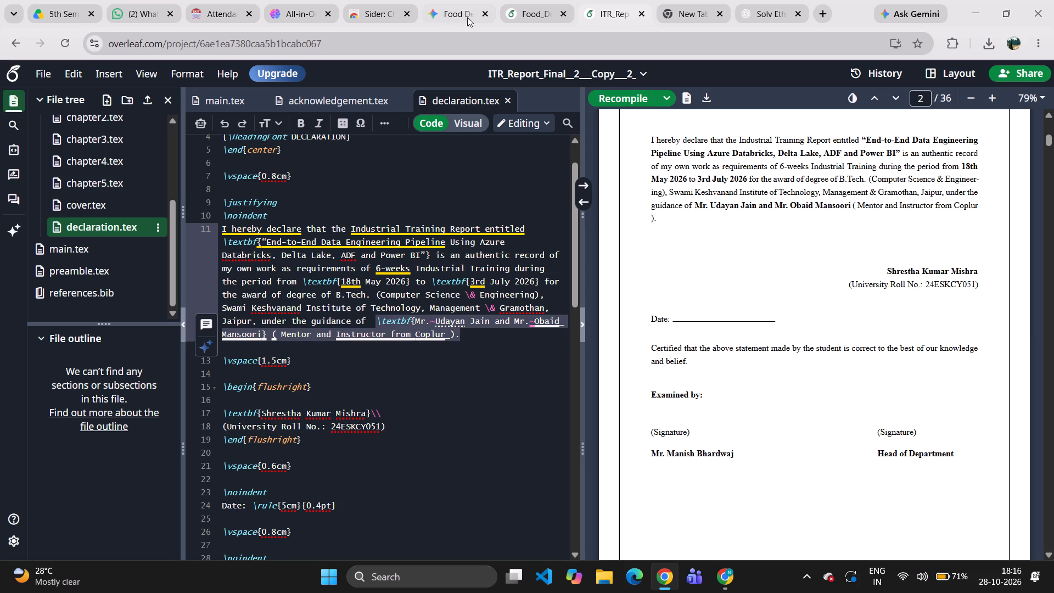
# In the Food Delivery report's main.tex, find the declaration paragraph and put its closing \par on its own line.
pyautogui.click(514, 8)
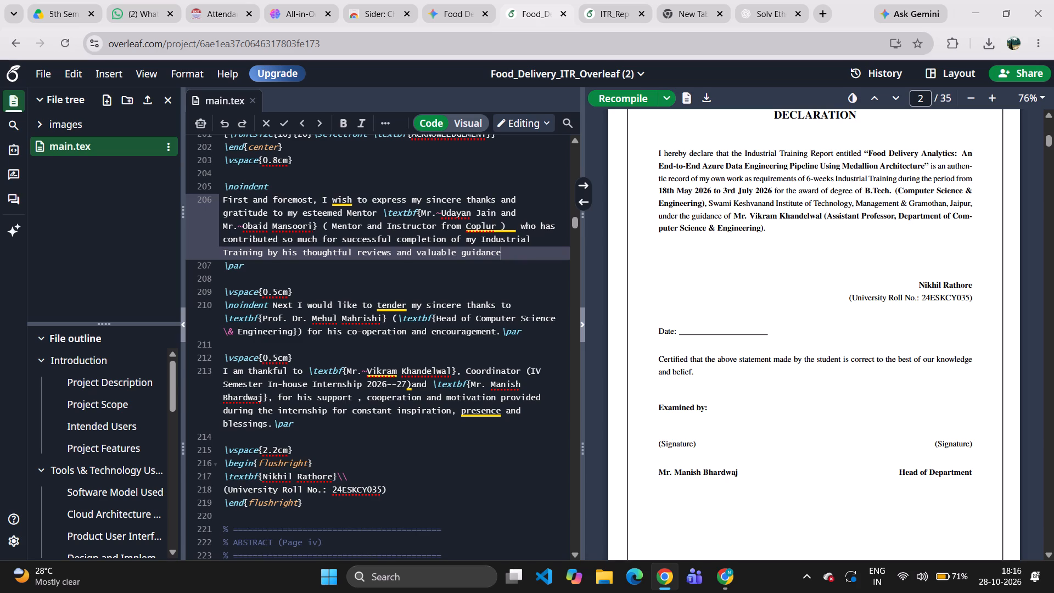
pyautogui.doubleClick(765, 232)
pyautogui.scroll(-1, 543, 376)
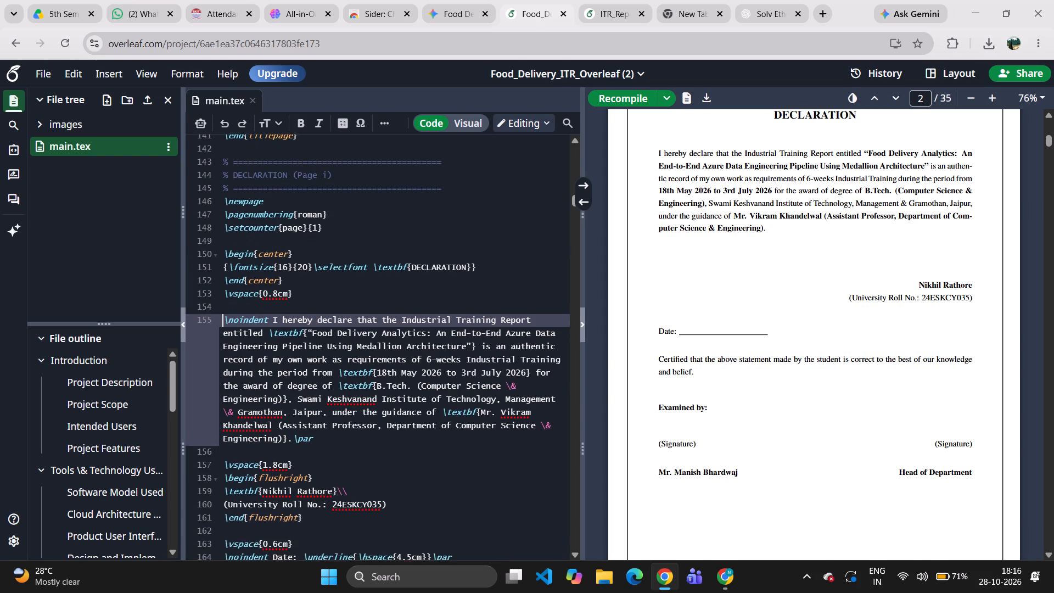
pyautogui.scroll(-1, 543, 376)
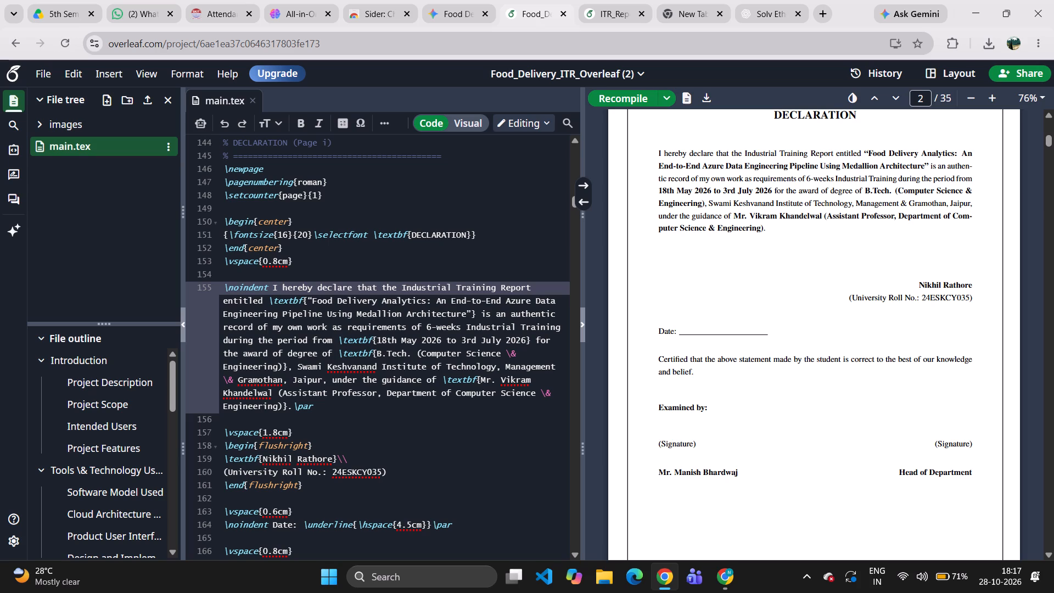
pyautogui.click(291, 410)
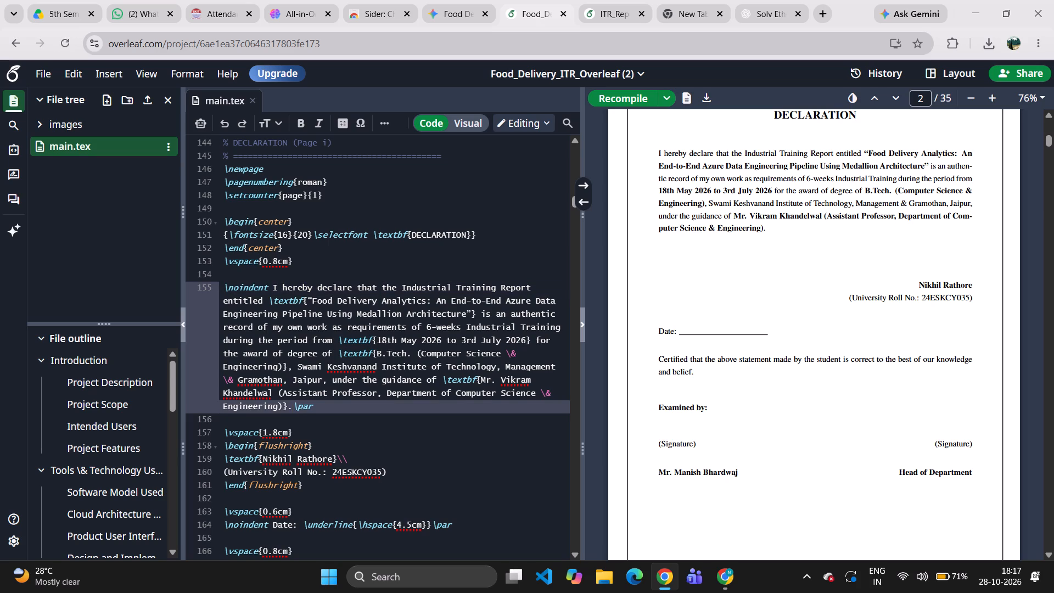
pyautogui.press('Return')
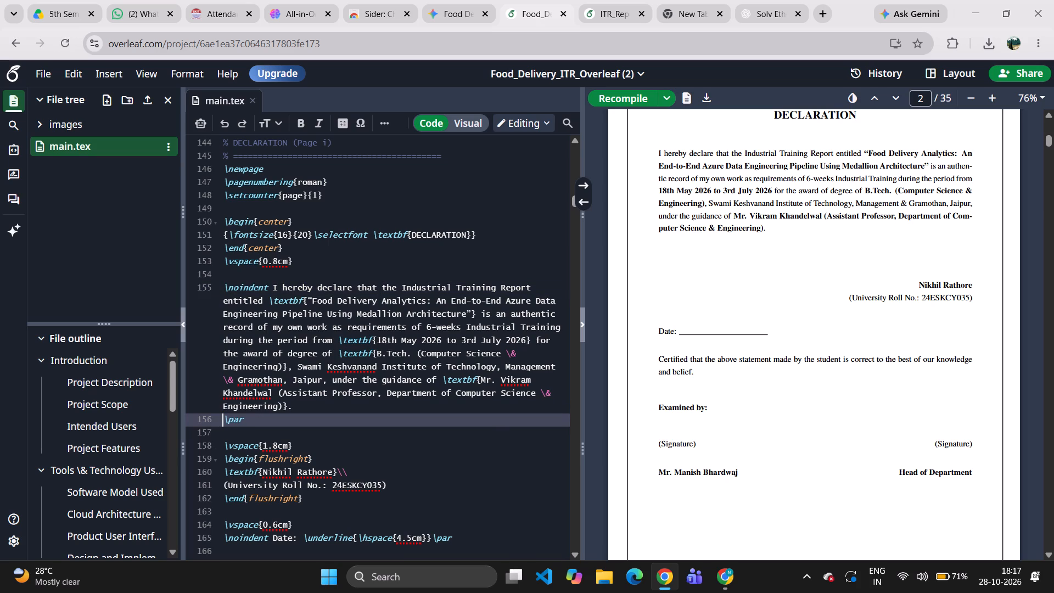
# Replace the guide's bold name and designation in the declaration with the copied mentors' text from the ITR report and recompile.
pyautogui.moveTo(441, 379); pyautogui.dragTo(540, 401)
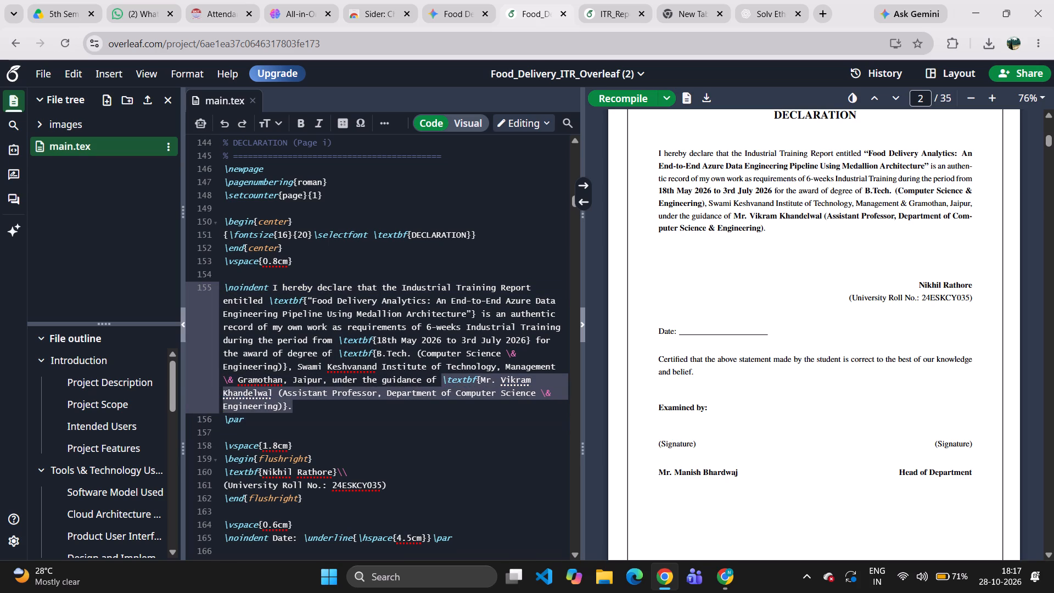
pyautogui.moveTo(540, 401); pyautogui.dragTo(540, 401)
pyautogui.hotkey('ctrl', 'v')
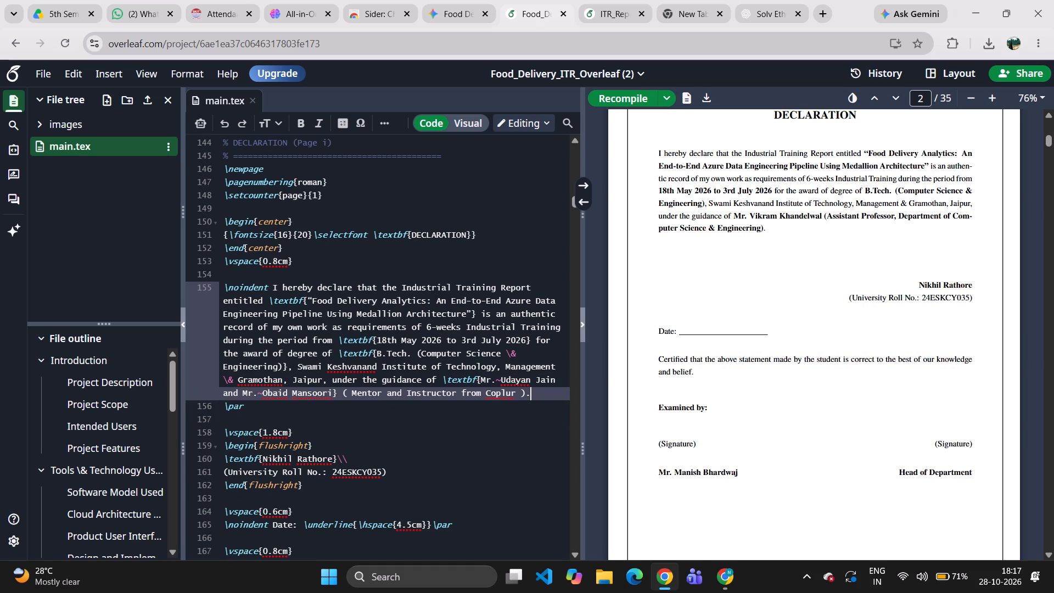
pyautogui.click(620, 93)
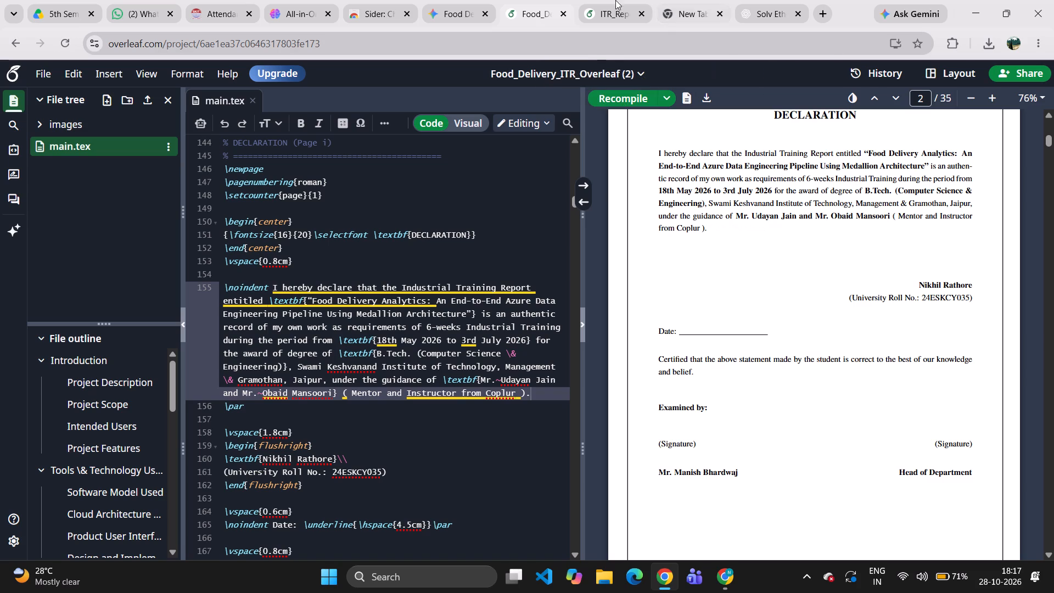
# Compare the declaration and cover pages of the Food Delivery report with those of the ITR_Report_Final project.
pyautogui.click(601, 5)
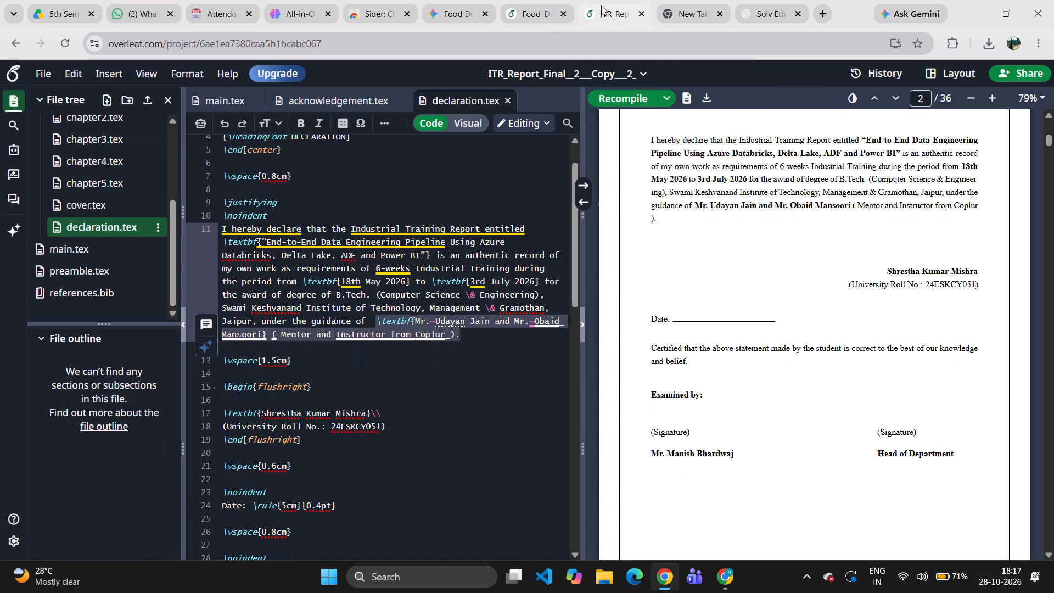
pyautogui.click(525, 5)
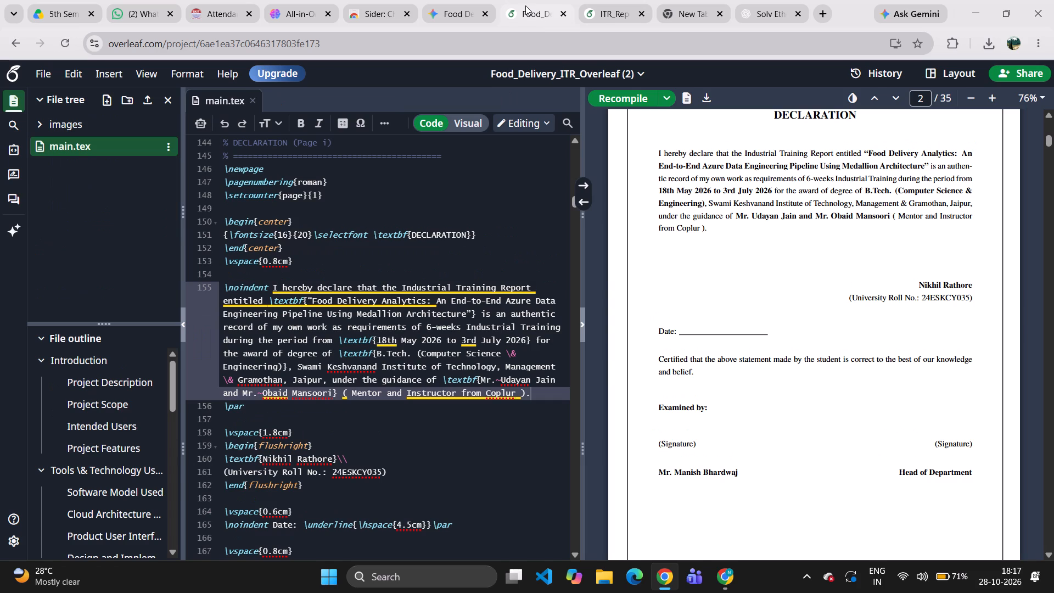
pyautogui.click(616, 9)
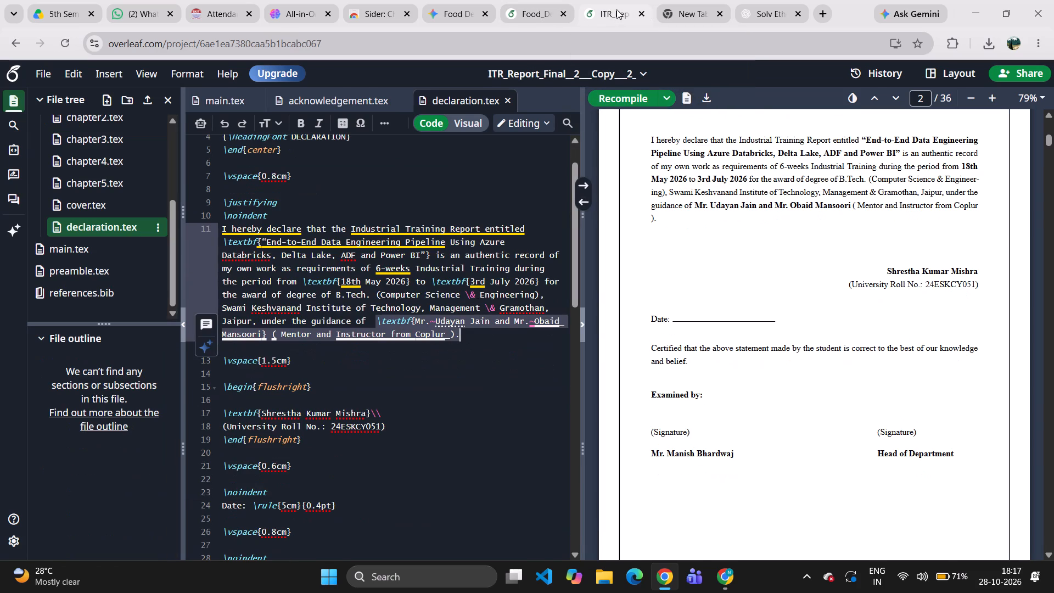
pyautogui.click(532, 0)
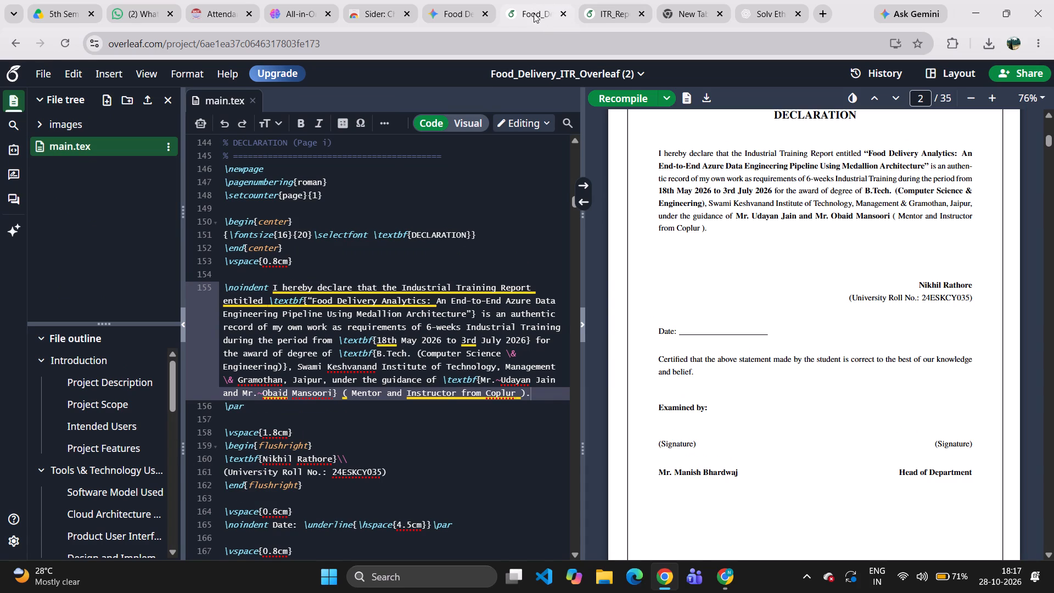
pyautogui.click(597, 13)
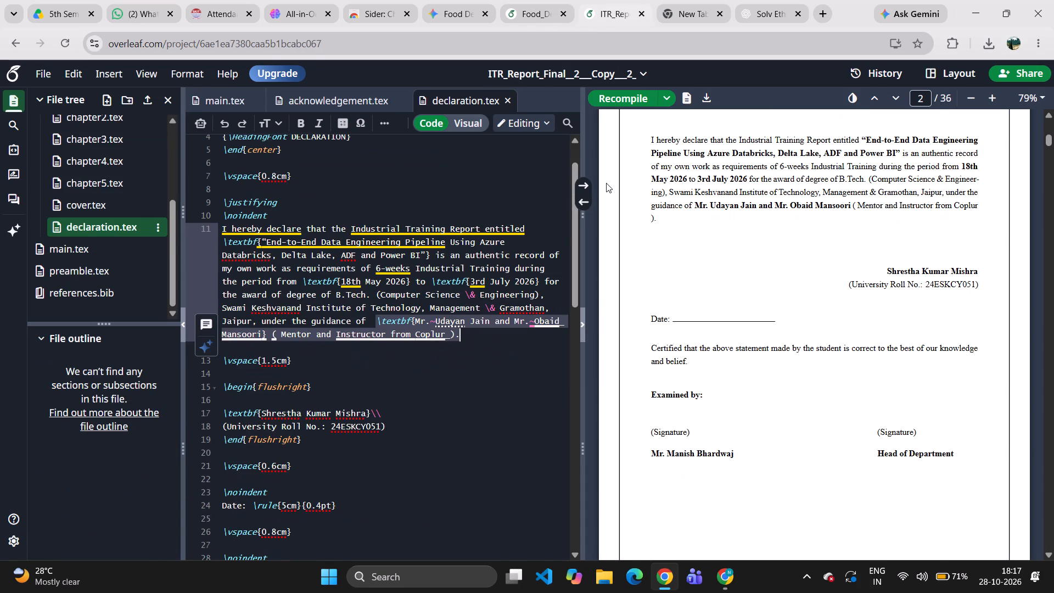
pyautogui.click(486, 388)
pyautogui.scroll(2, 703, 329)
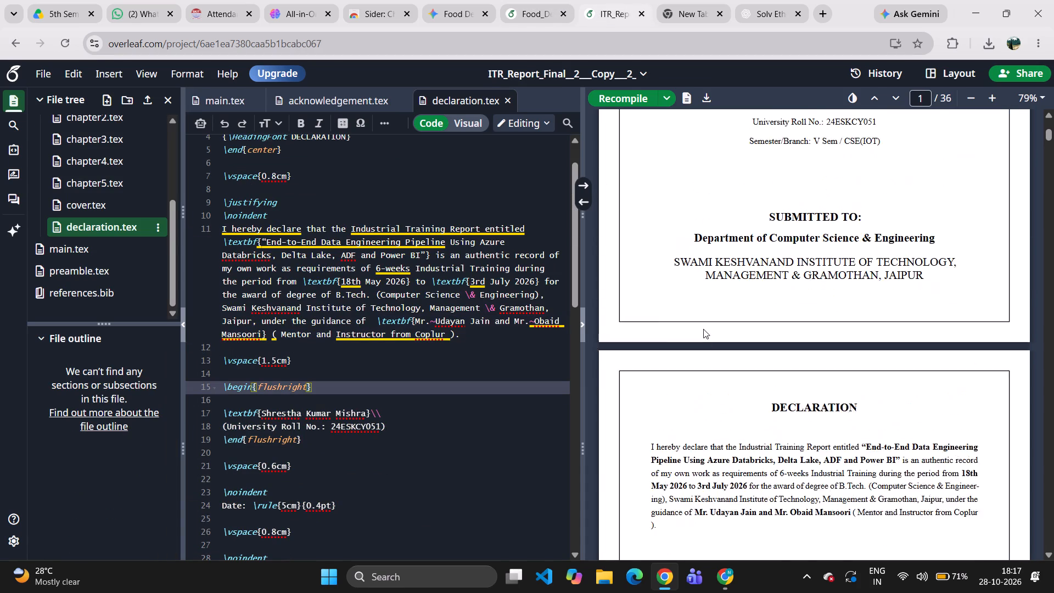
pyautogui.scroll(3, 703, 329)
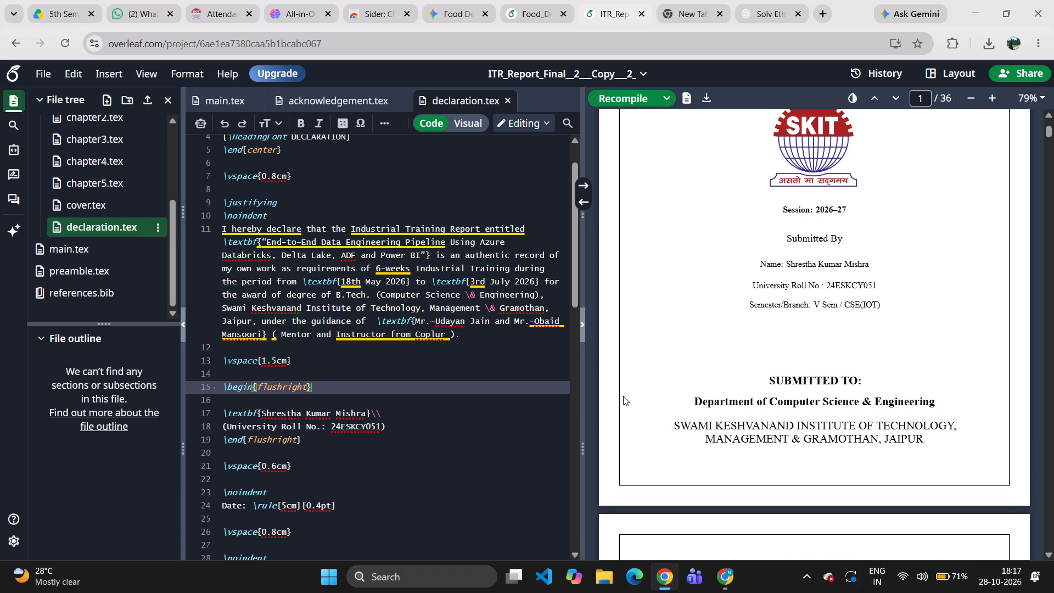
pyautogui.click(526, 3)
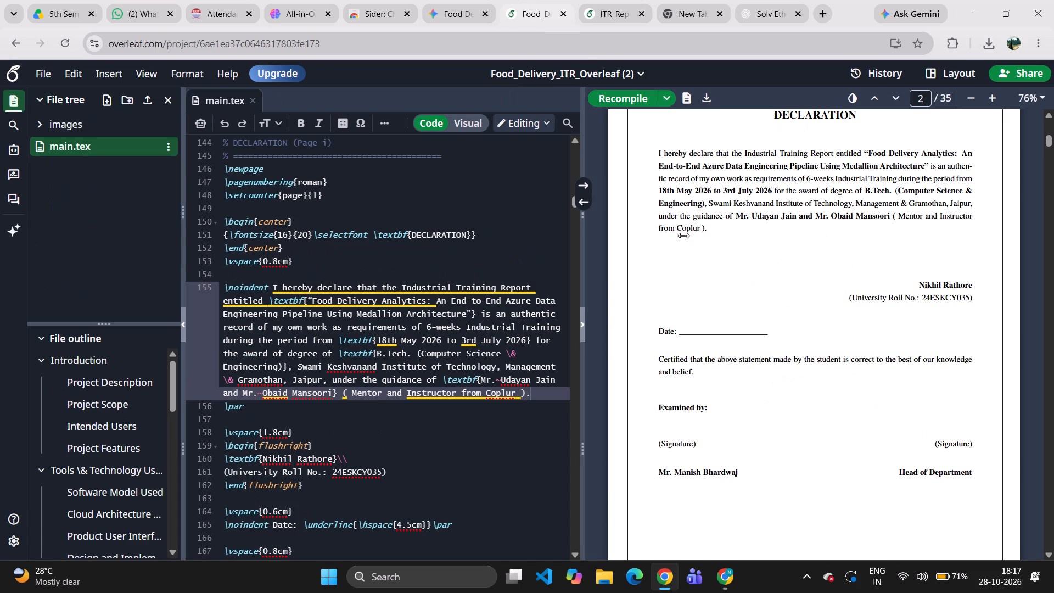
pyautogui.scroll(5, 726, 283)
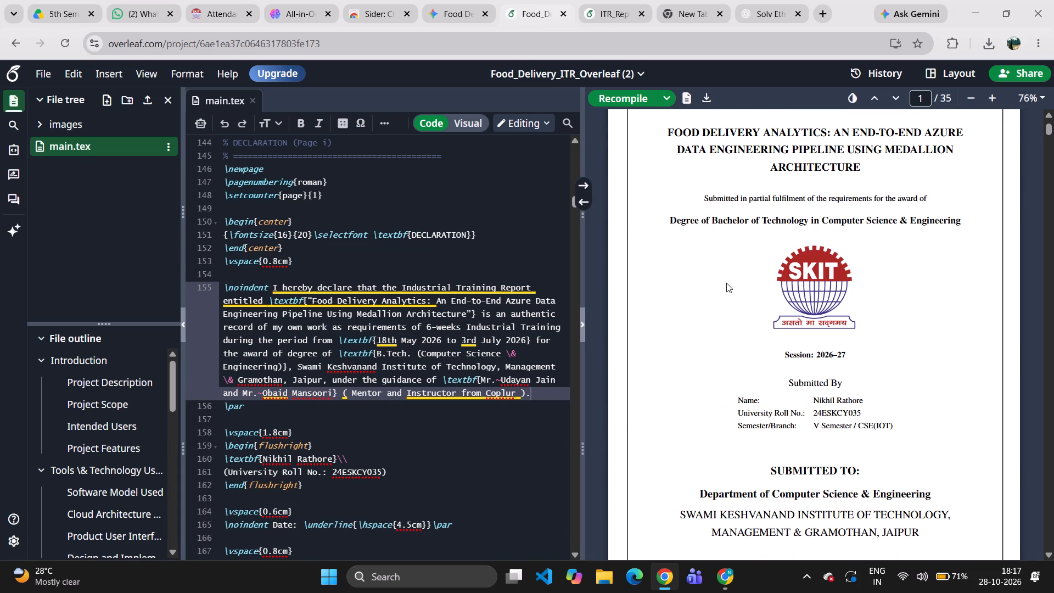
# In the abstract's second paragraph source, break the overrunning resource group name FoodDelivery-RG onto a new line after "Food".
pyautogui.scroll(-6, 726, 283)
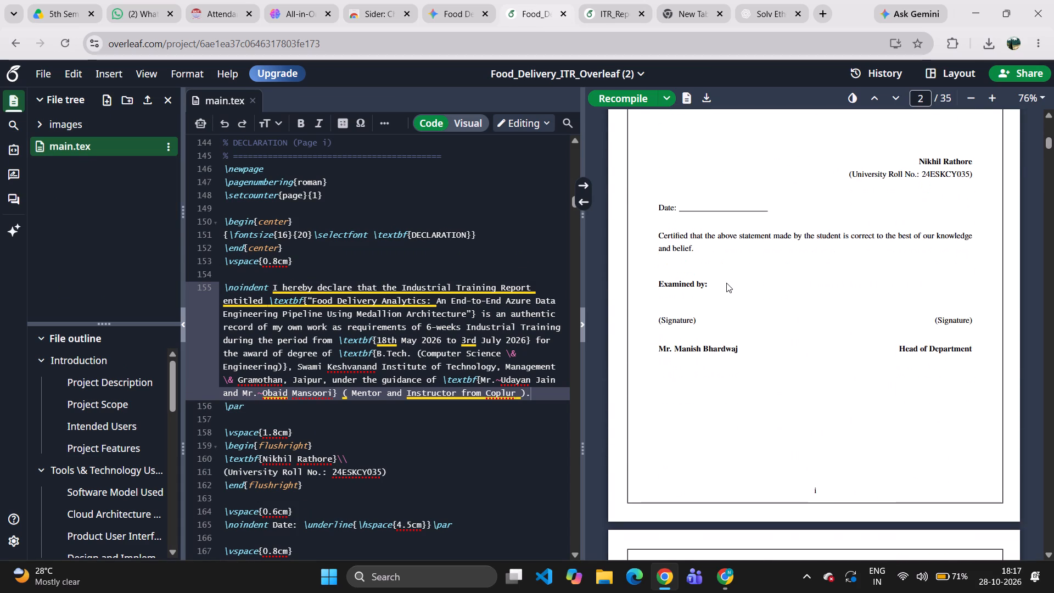
pyautogui.scroll(-5, 726, 283)
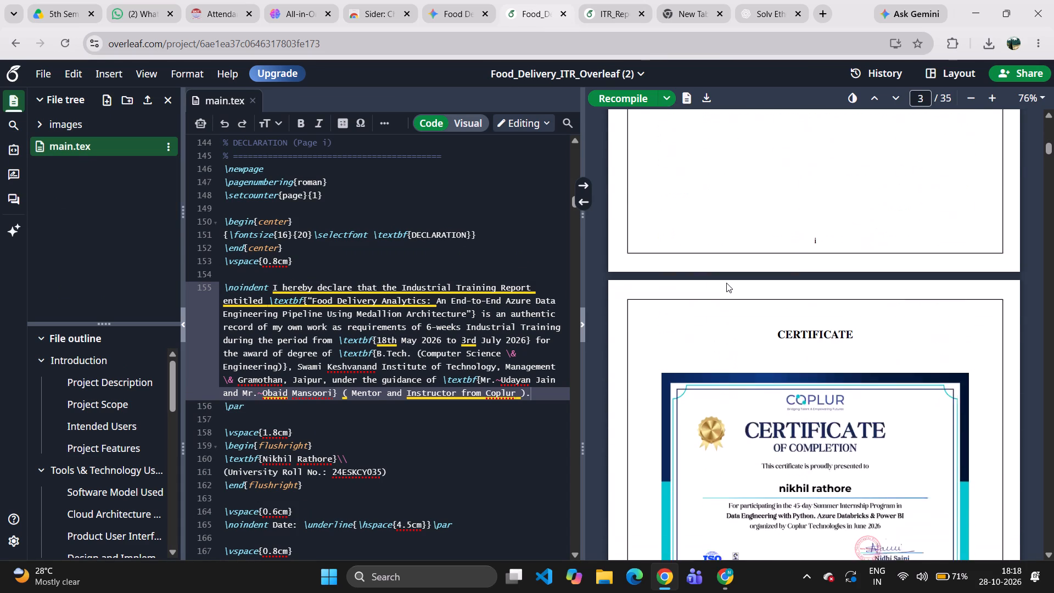
pyautogui.scroll(-3, 726, 283)
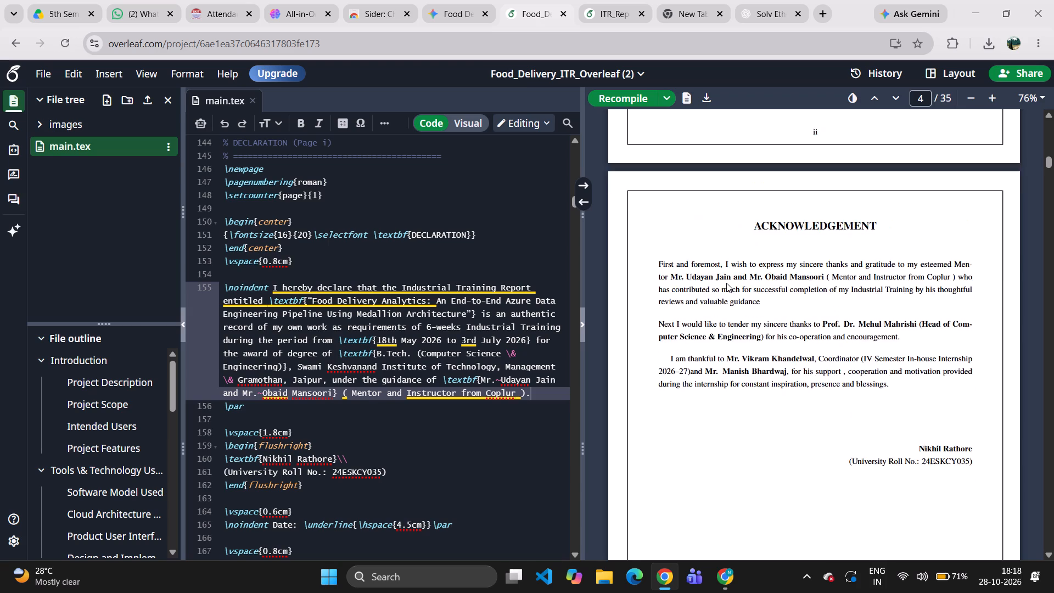
pyautogui.scroll(-2, 726, 283)
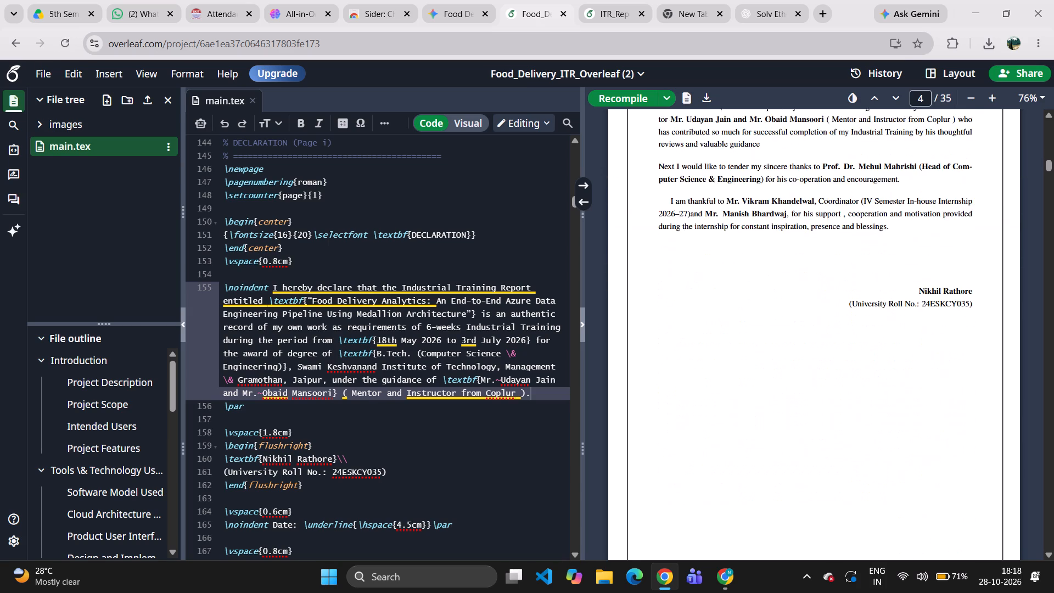
pyautogui.scroll(-4, 726, 283)
pyautogui.scroll(1, 726, 283)
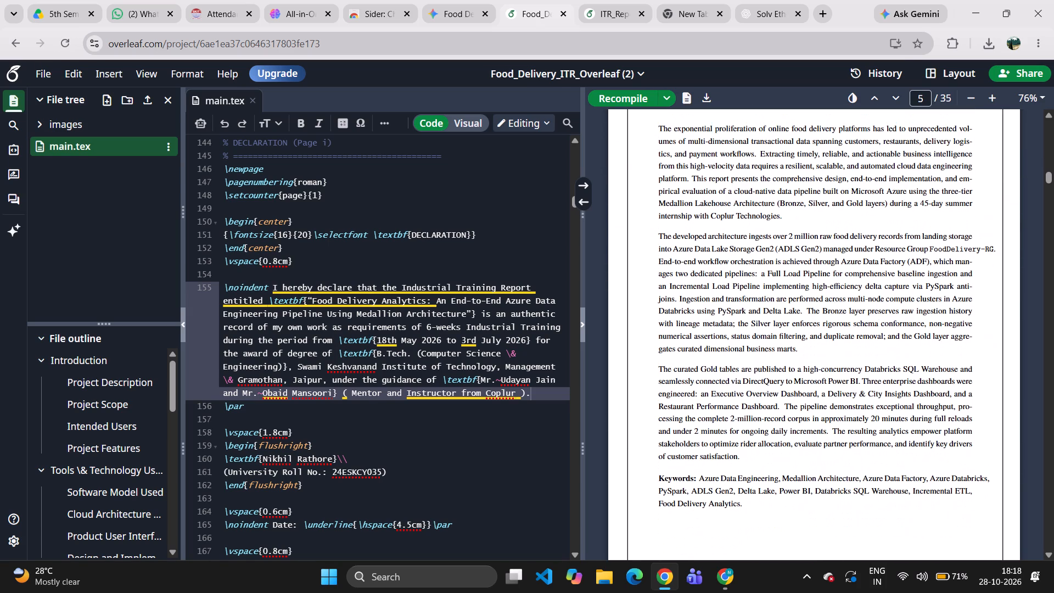
pyautogui.click(974, 253)
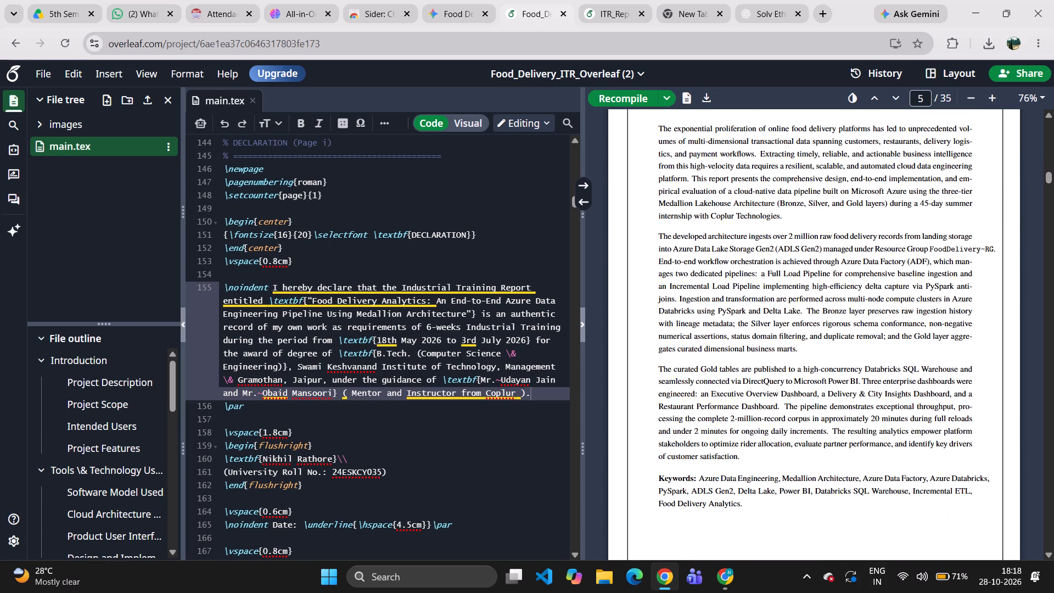
pyautogui.doubleClick(982, 245)
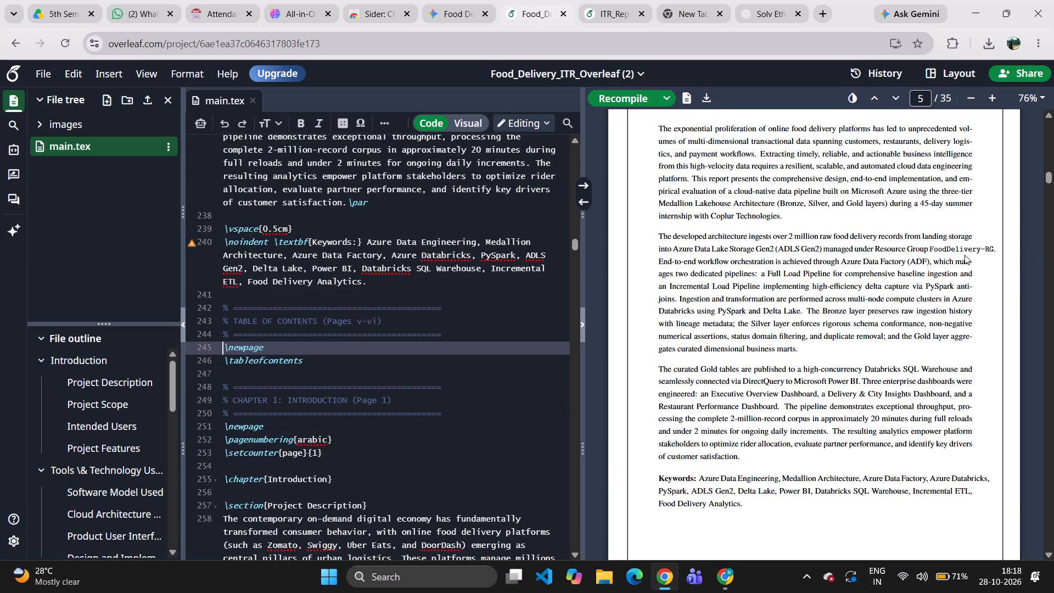
pyautogui.doubleClick(965, 254)
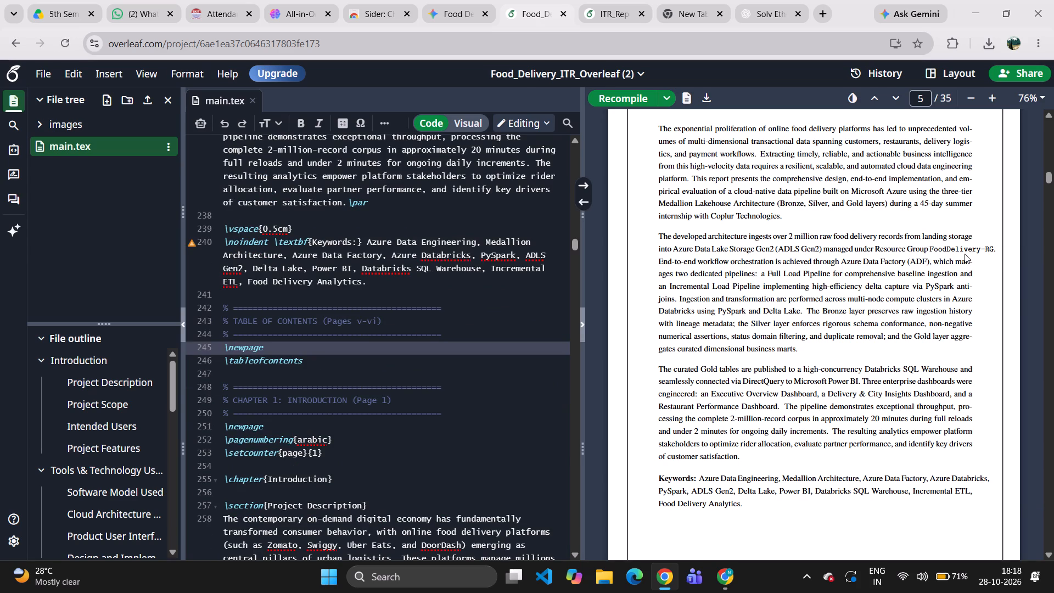
pyautogui.doubleClick(962, 249)
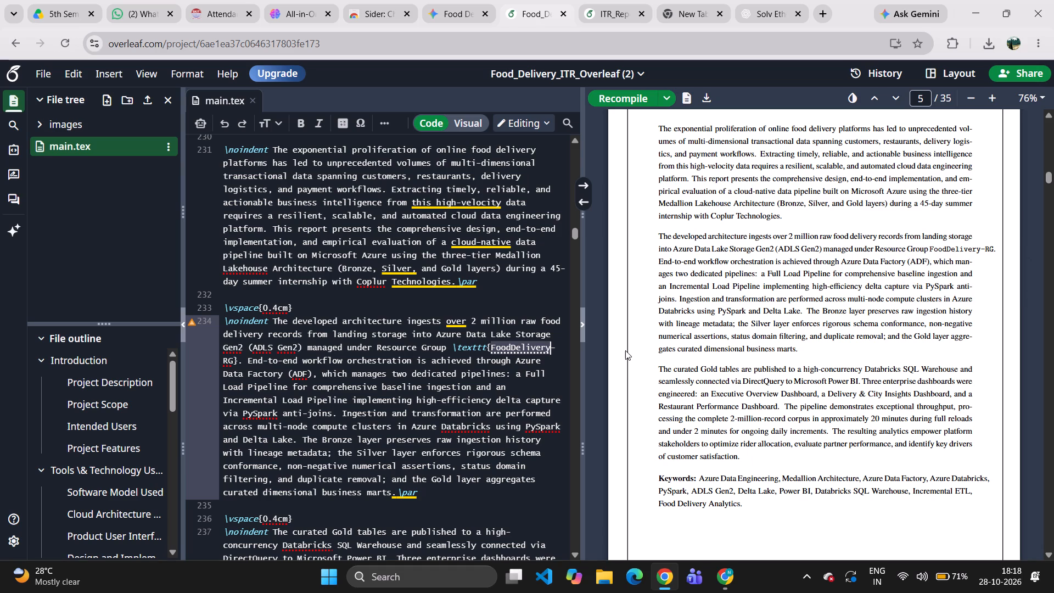
pyautogui.click(489, 349)
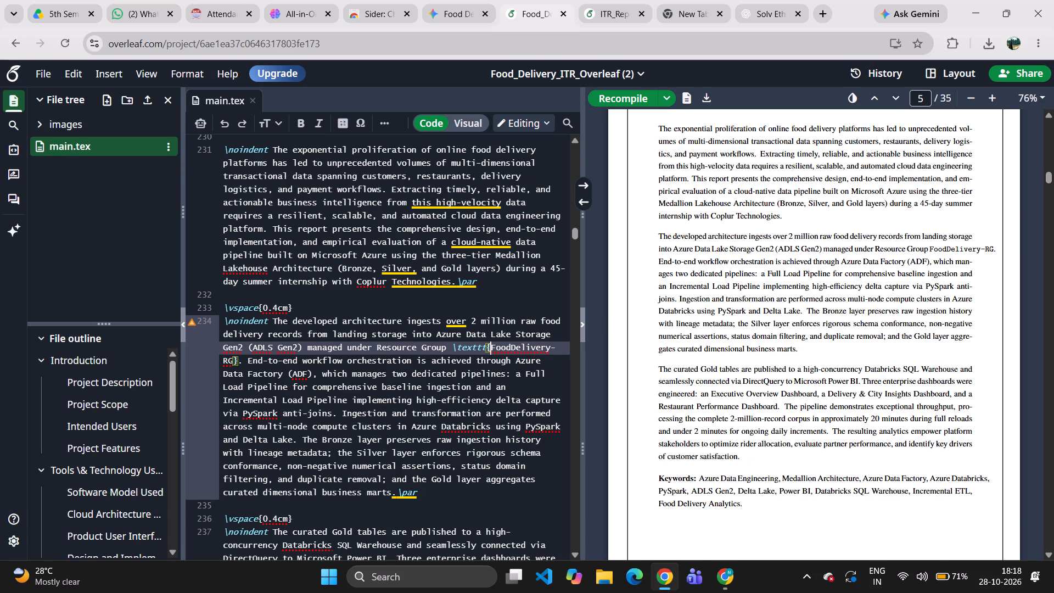
pyautogui.click(512, 348)
pyautogui.press('Return')
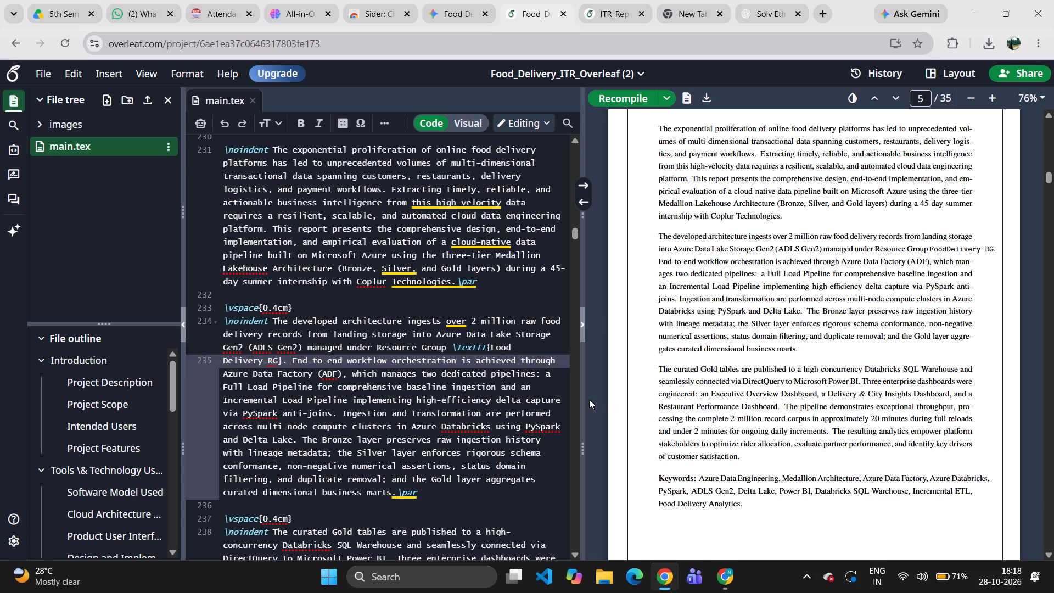
# Review the compiled table of contents and the Introduction chapter for text overrunning the margins or other layout problems.
pyautogui.scroll(-6, 648, 375)
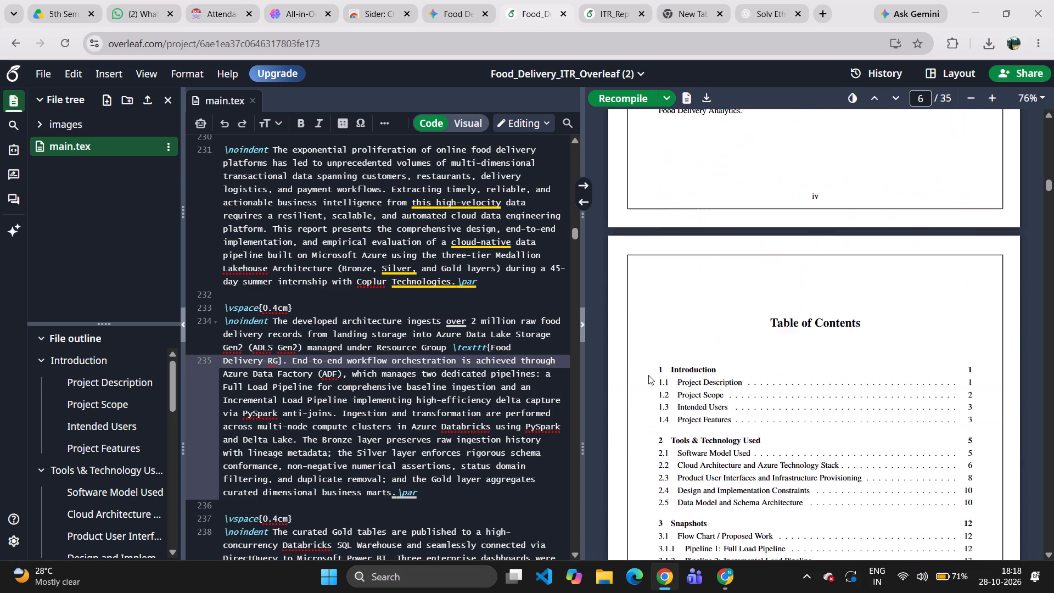
pyautogui.scroll(-4, 648, 375)
pyautogui.scroll(4, 648, 375)
pyautogui.scroll(-1, 648, 375)
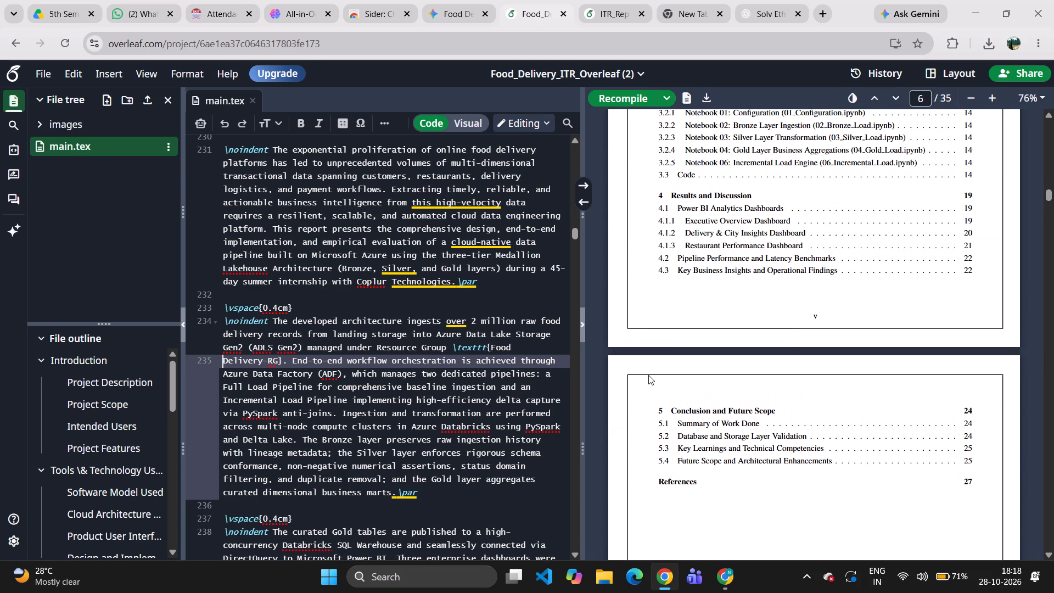
pyautogui.scroll(-3, 648, 375)
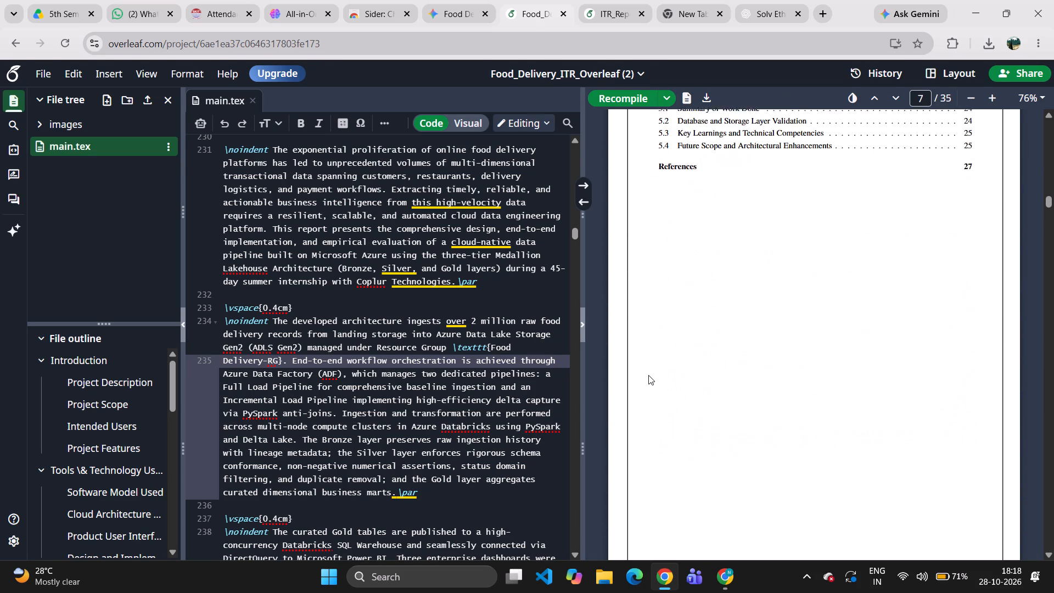
pyautogui.scroll(-3, 648, 375)
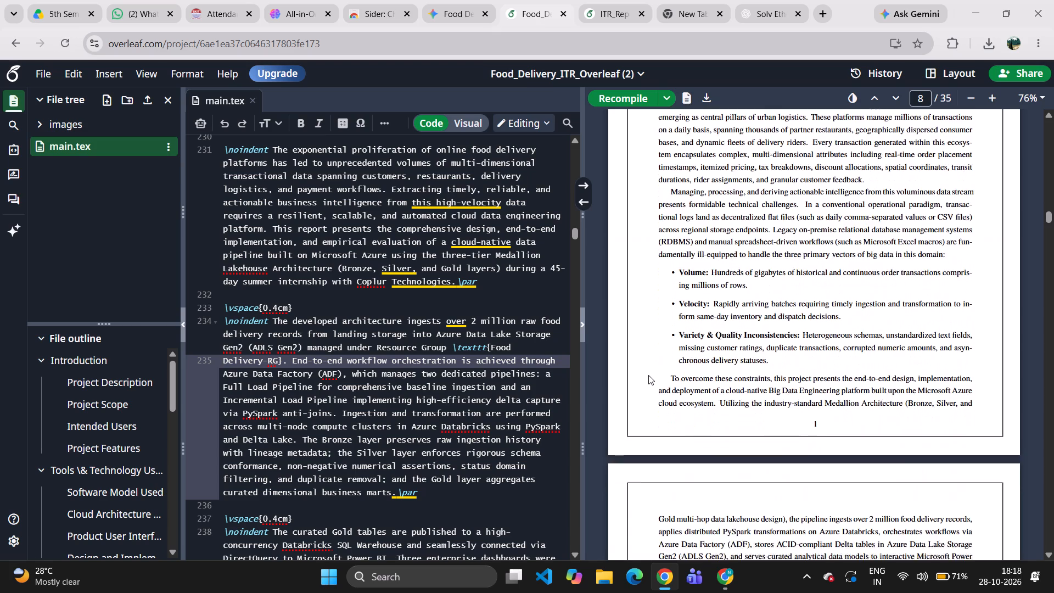
pyautogui.scroll(-4, 648, 375)
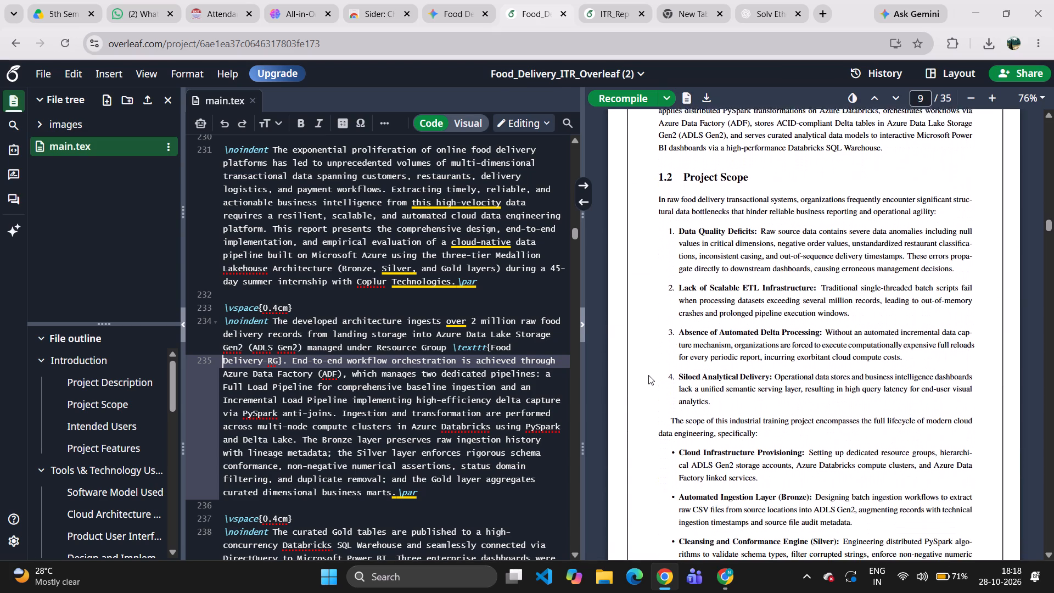
pyautogui.scroll(-3, 648, 375)
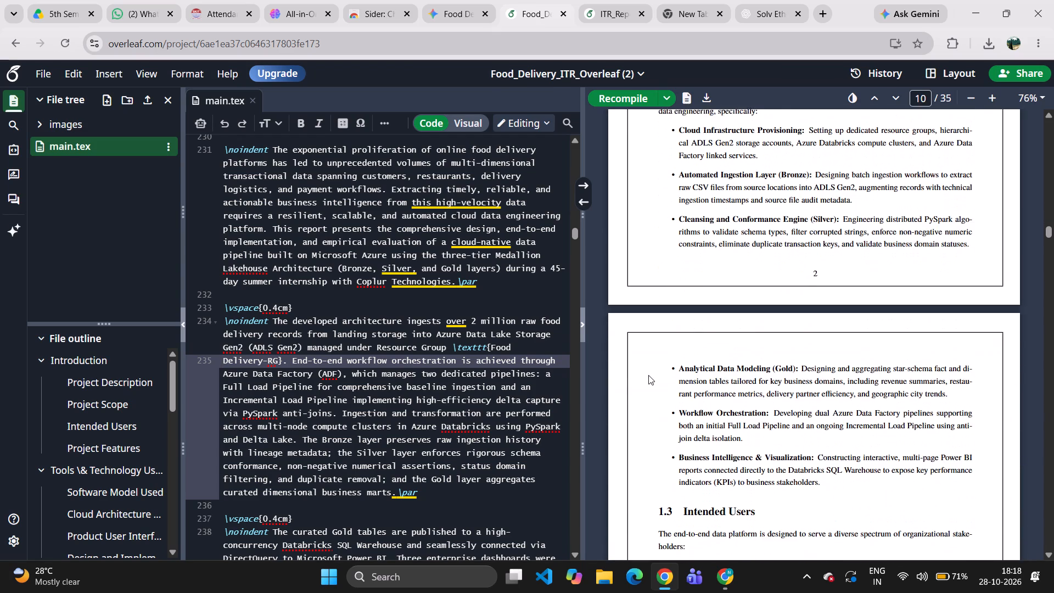
pyautogui.scroll(-4, 648, 375)
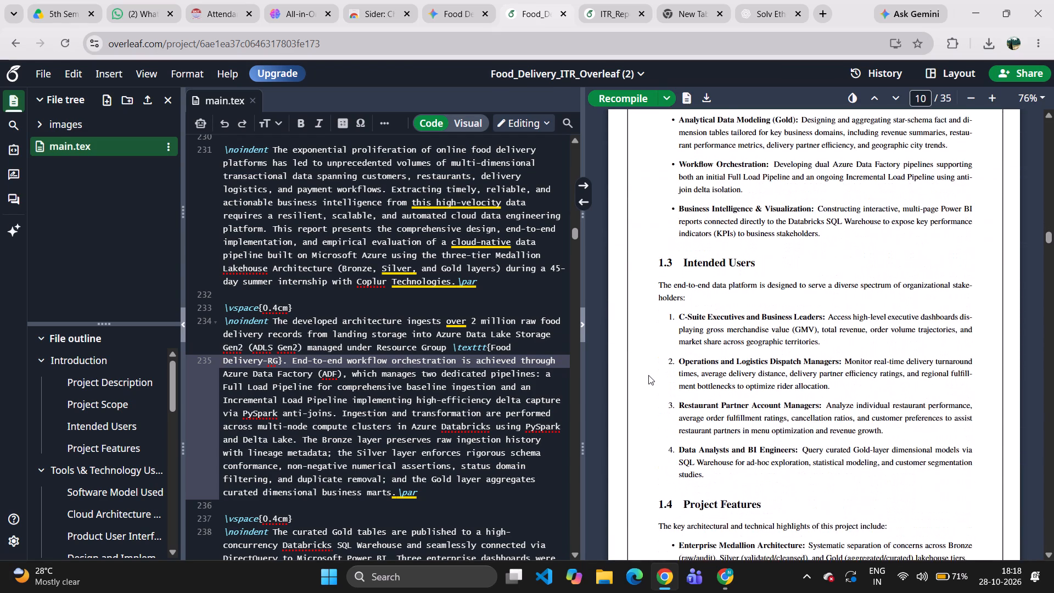
pyautogui.scroll(-2, 648, 375)
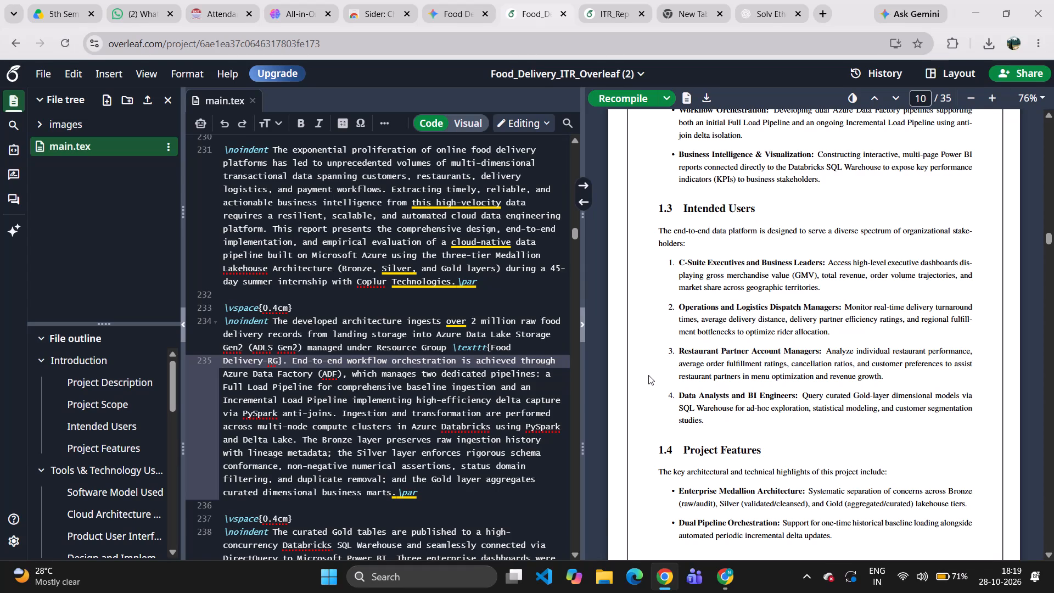
pyautogui.scroll(-7, 648, 375)
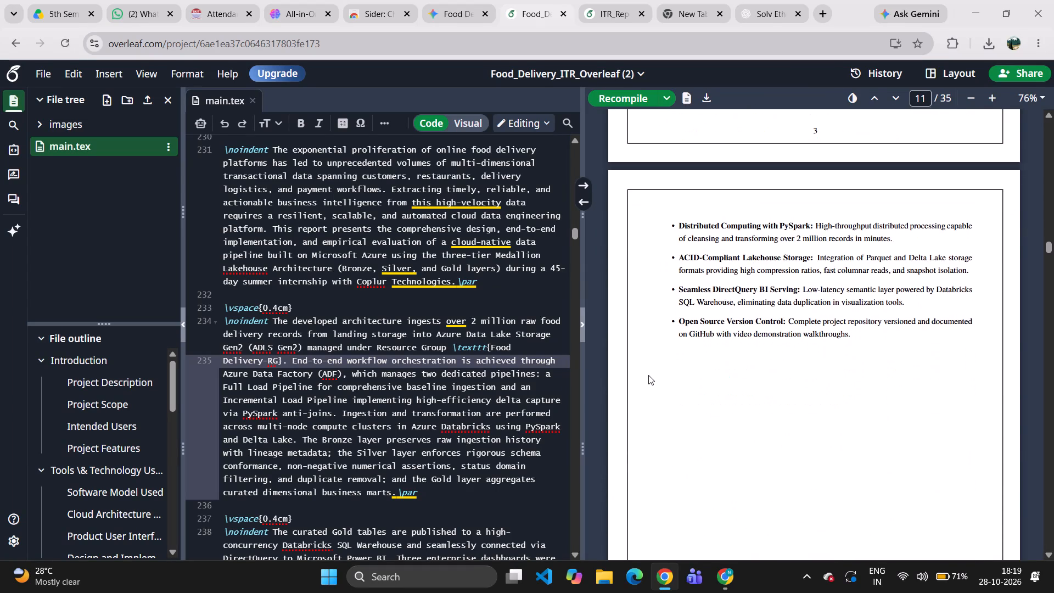
# Check the compiled Tools & Technology Used chapter for overrunning names, badly placed figures and table layout problems.
pyautogui.scroll(-6, 648, 375)
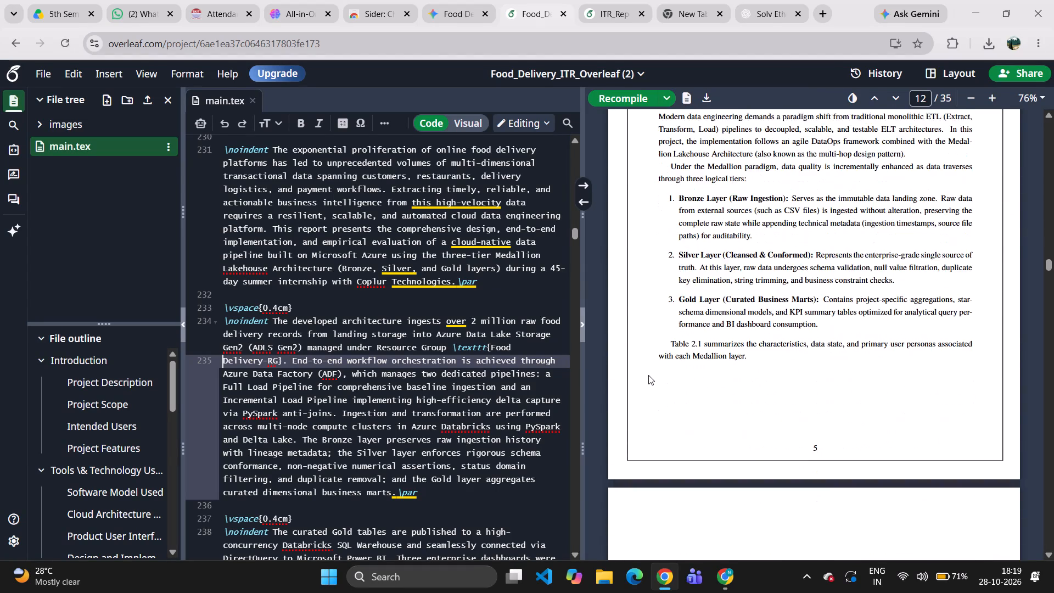
pyautogui.scroll(-6, 648, 375)
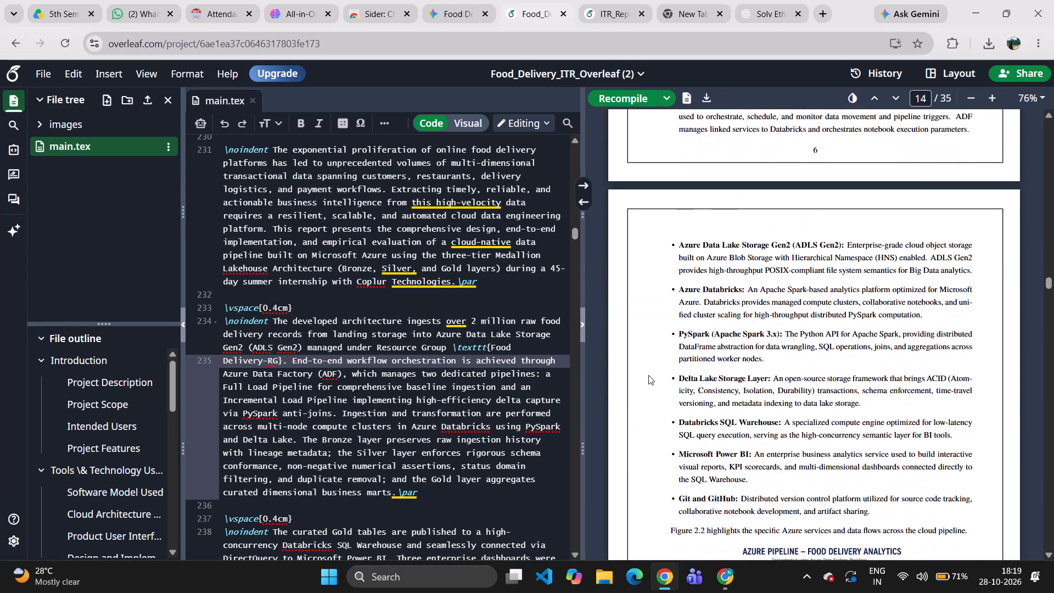
pyautogui.scroll(-5, 648, 375)
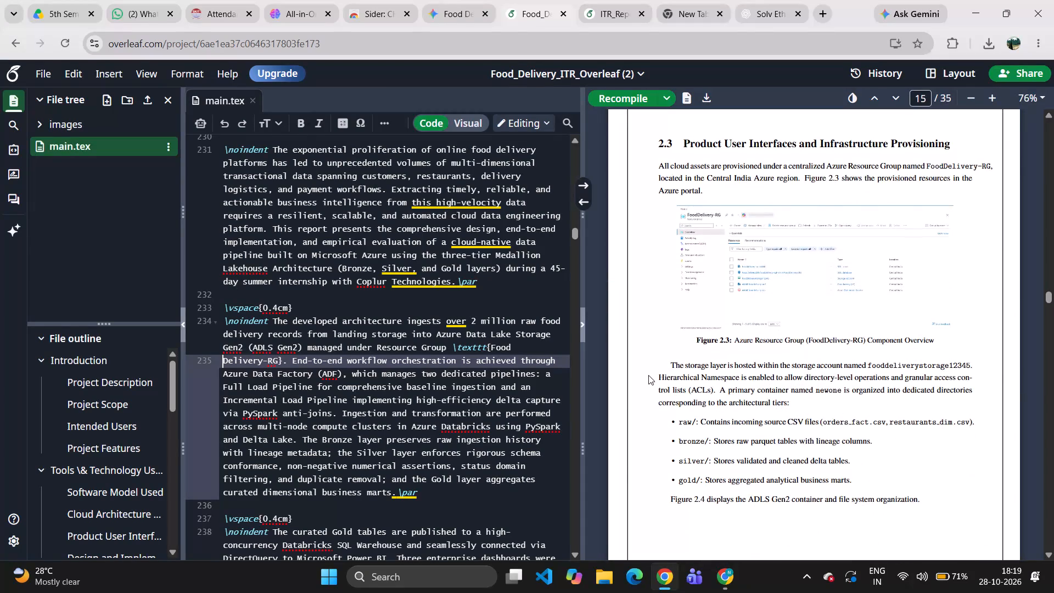
pyautogui.scroll(1, 648, 375)
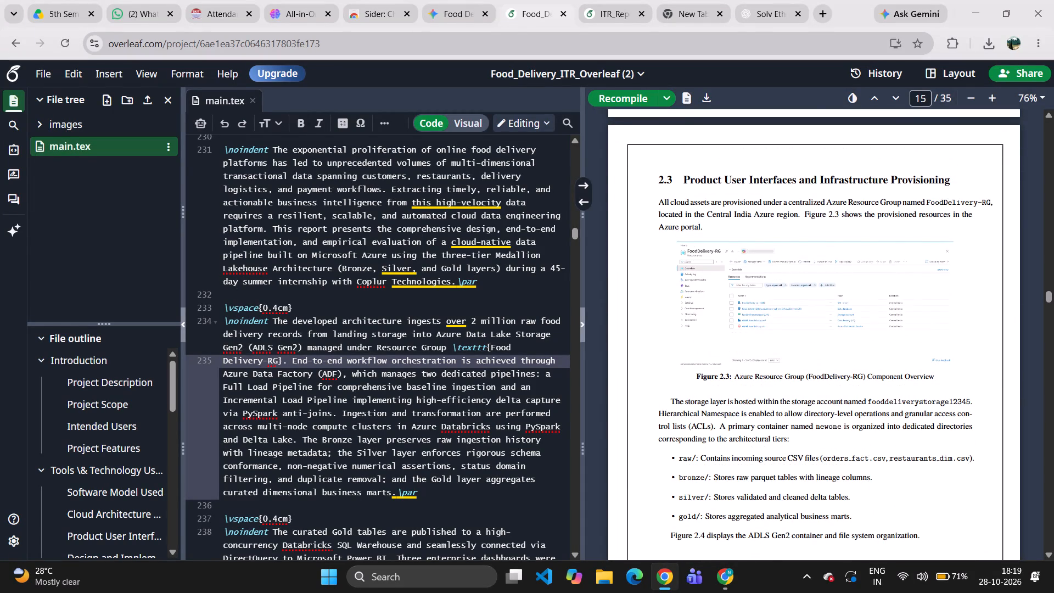
pyautogui.scroll(-2, 732, 428)
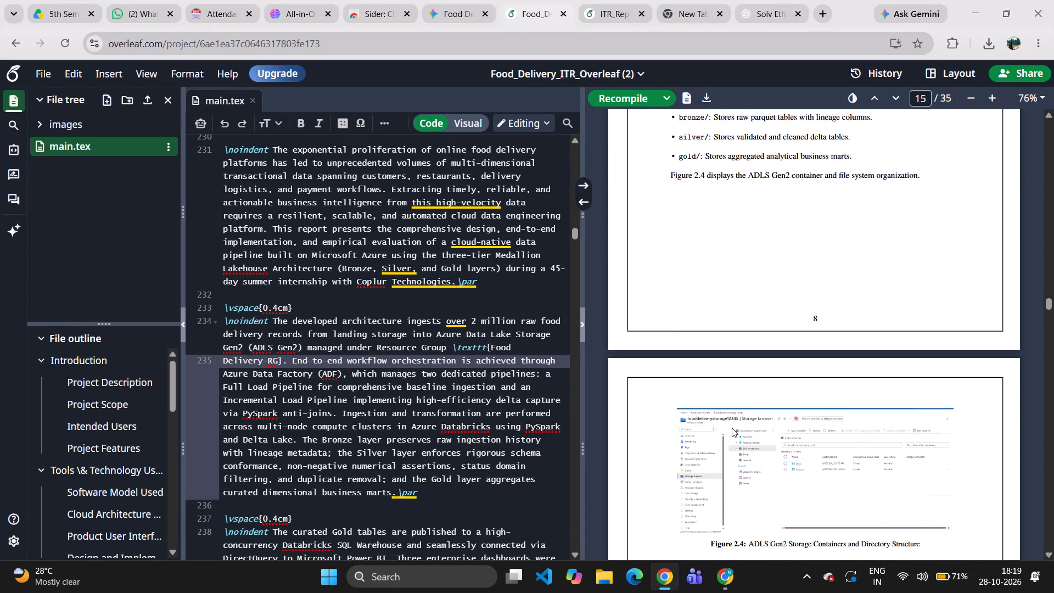
pyautogui.scroll(-3, 732, 428)
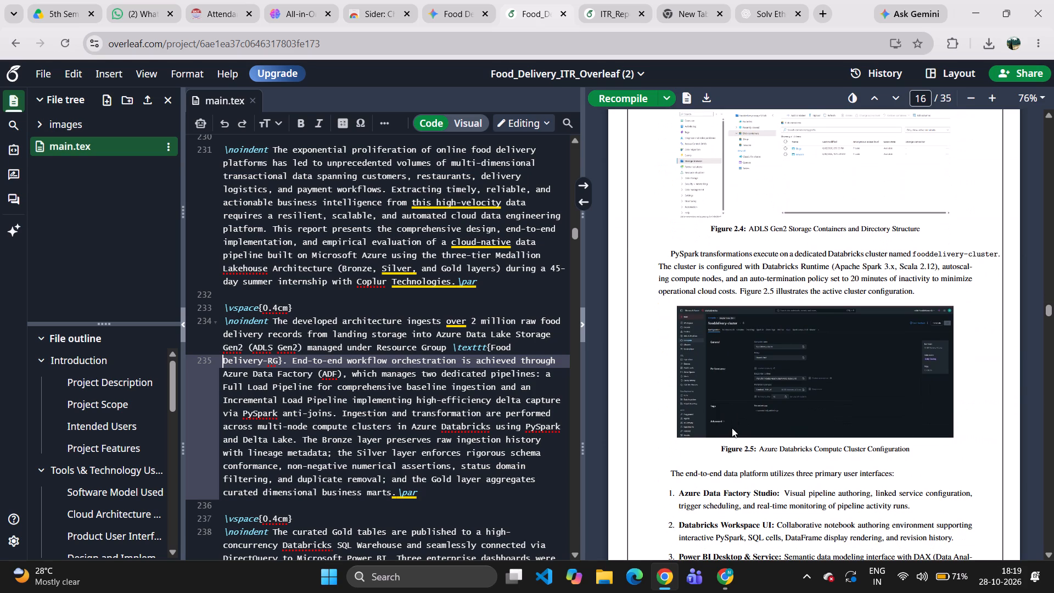
pyautogui.scroll(-6, 732, 428)
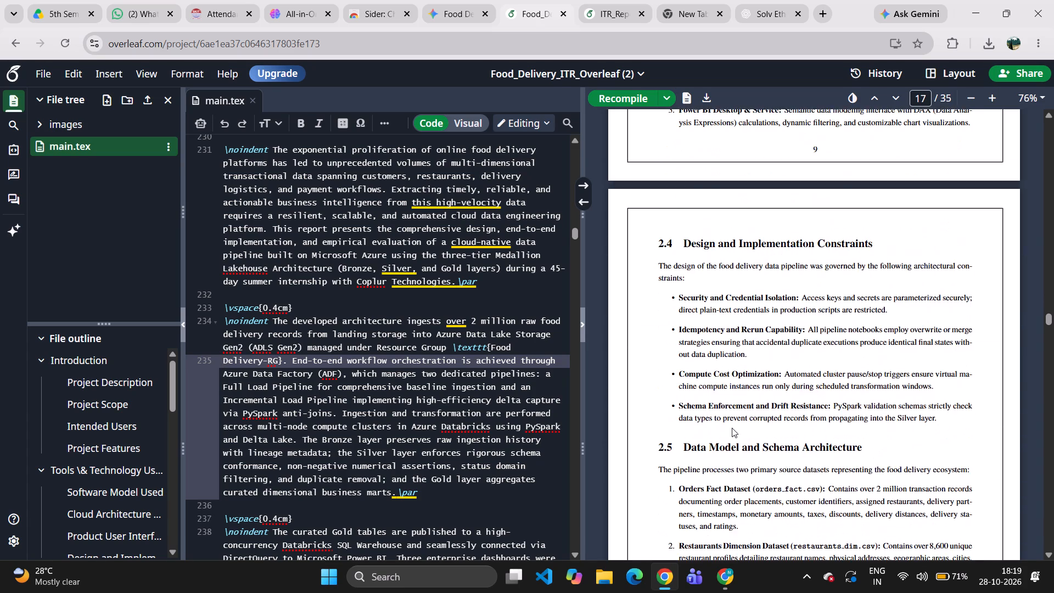
pyautogui.scroll(-7, 732, 428)
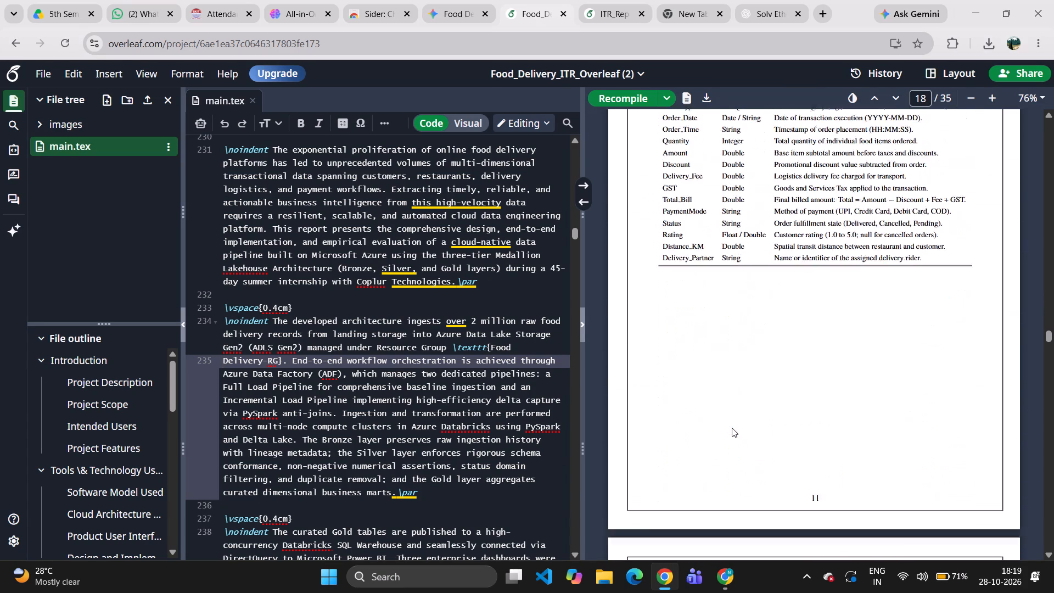
# Check the layout of the compiled Snapshots and Results and Discussion chapters, including pipeline figures, code listings and dashboards.
pyautogui.scroll(-7, 732, 428)
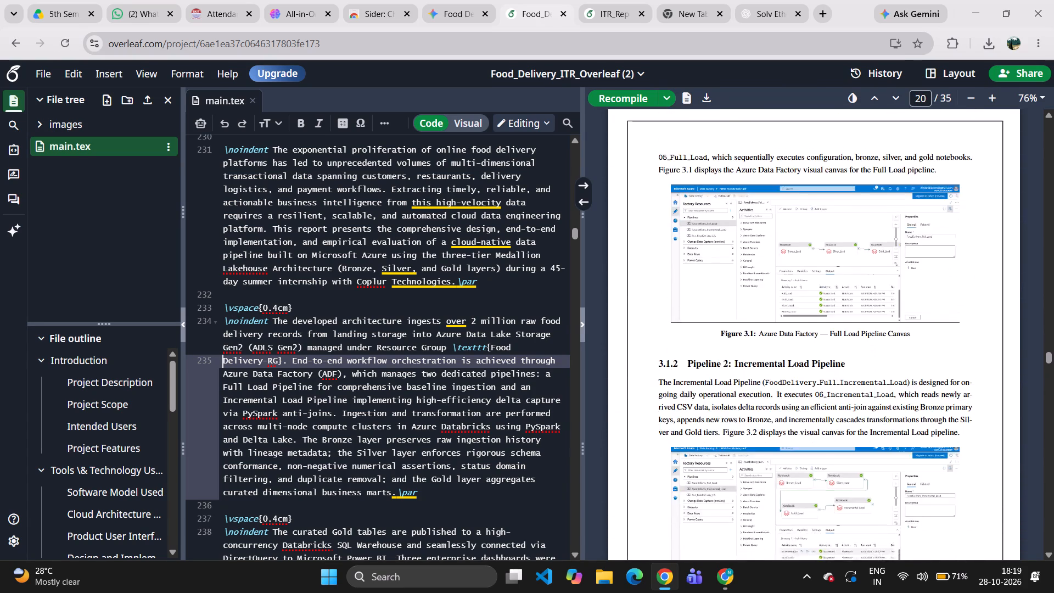
pyautogui.scroll(-7, 732, 428)
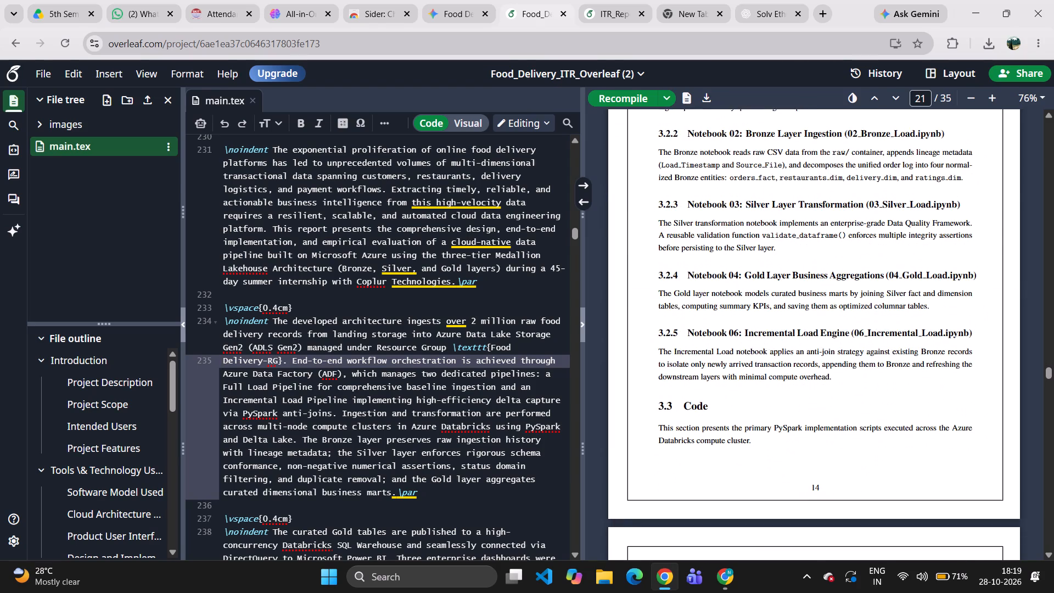
pyautogui.scroll(-6, 732, 428)
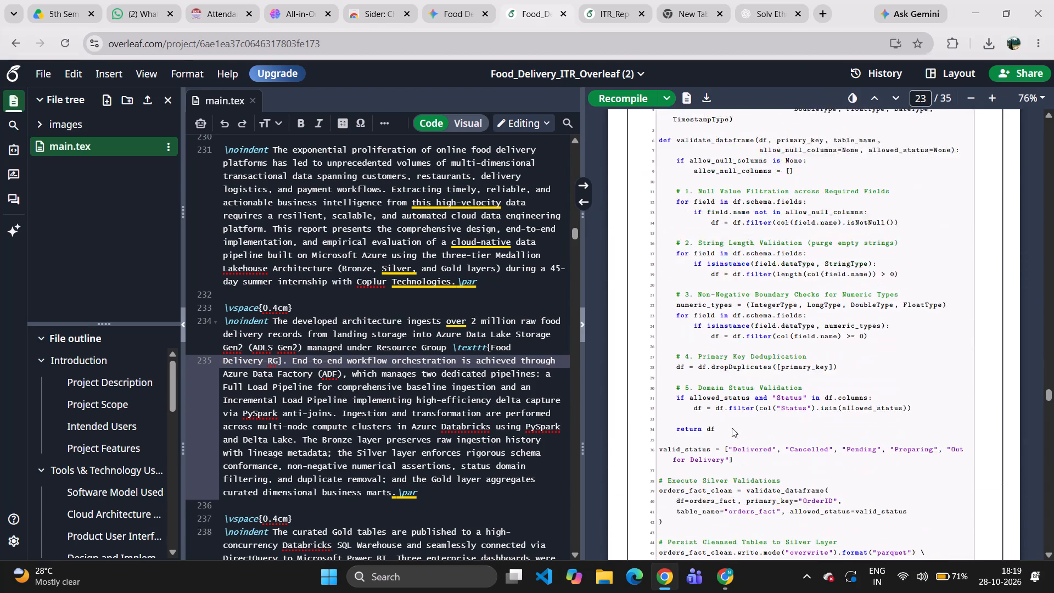
pyautogui.scroll(-6, 732, 428)
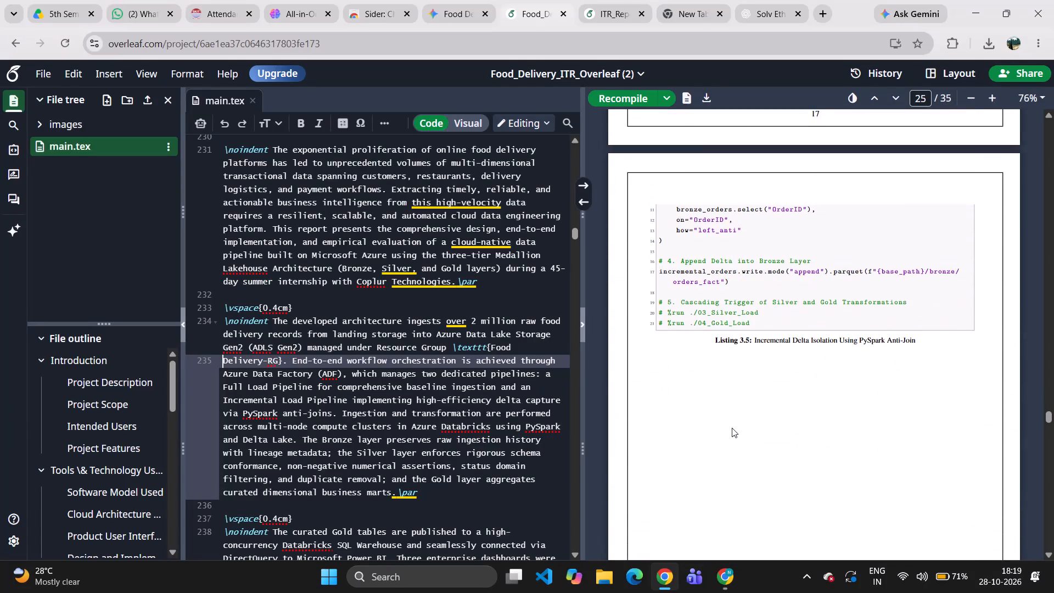
pyautogui.scroll(-6, 732, 428)
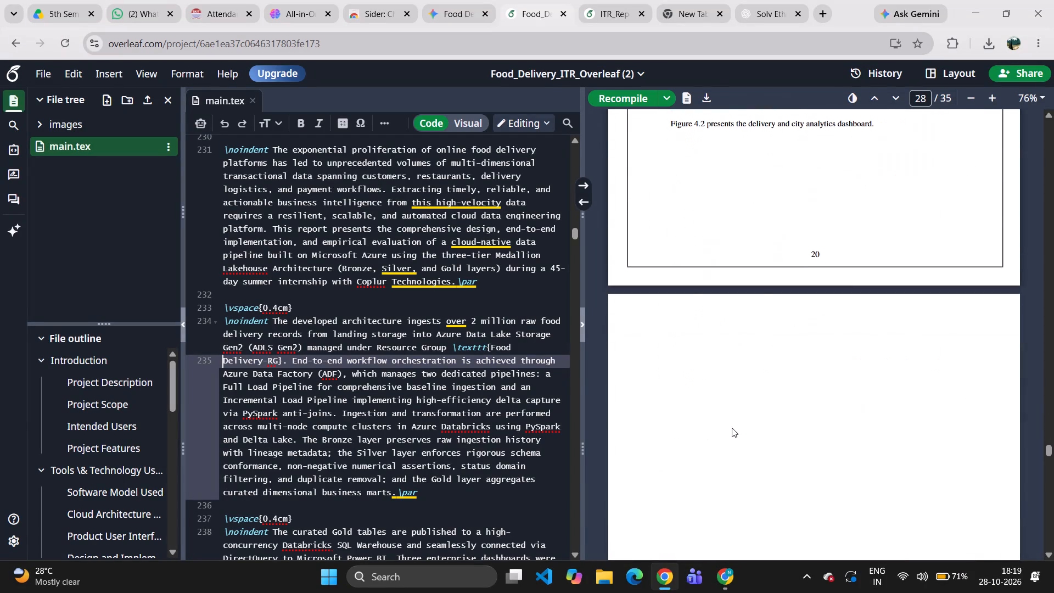
pyautogui.scroll(-5, 732, 428)
pyautogui.scroll(3, 732, 428)
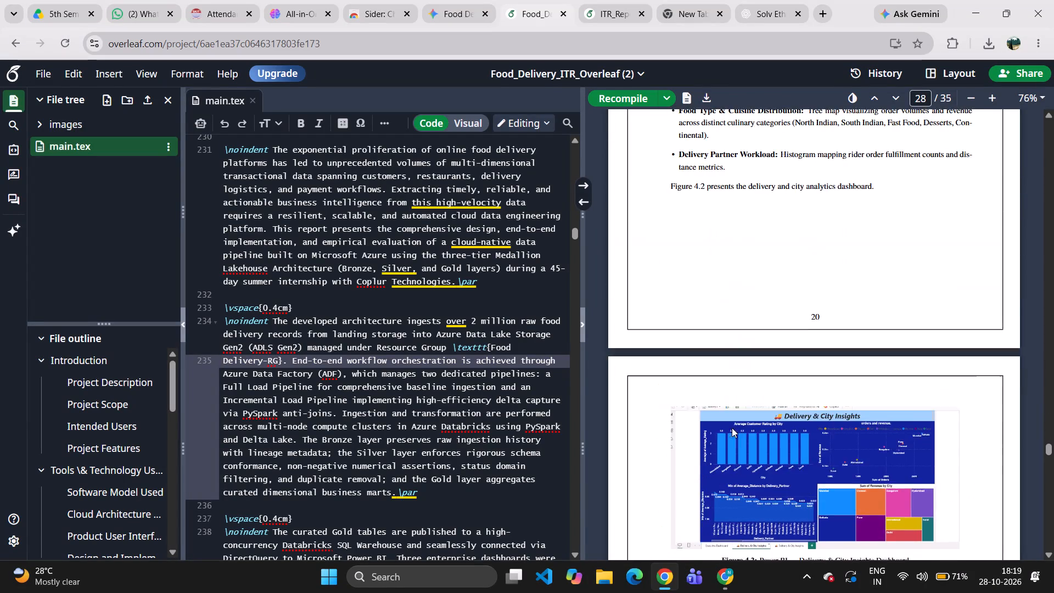
pyautogui.scroll(1, 732, 428)
pyautogui.scroll(-4, 732, 428)
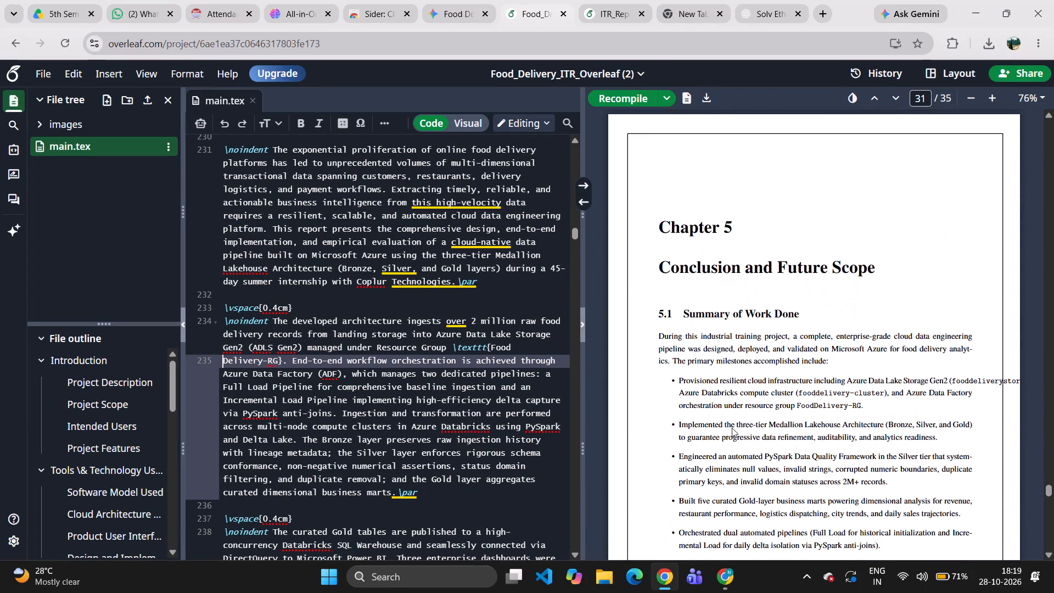
# Examine the compiled Conclusion and Future Scope chapter and the References pages through the report's end for layout problems.
pyautogui.scroll(-5, 732, 428)
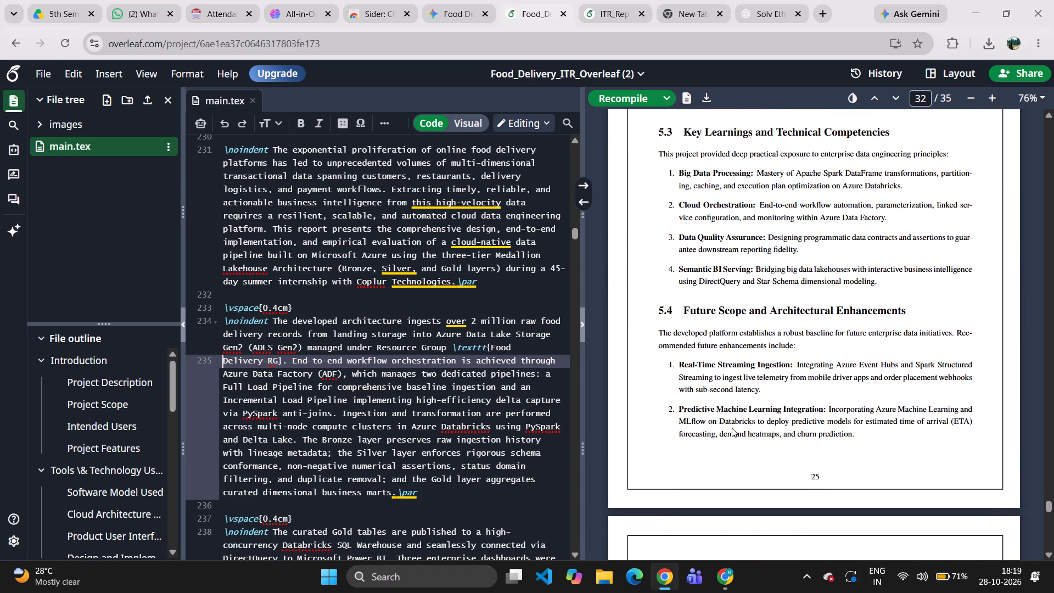
pyautogui.scroll(-5, 732, 428)
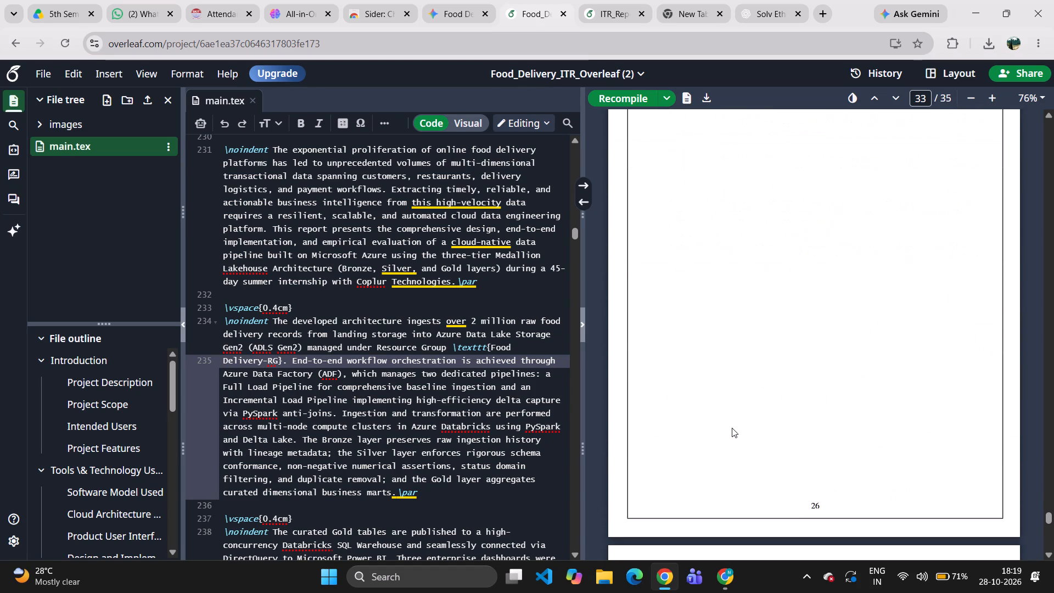
pyautogui.scroll(-5, 732, 428)
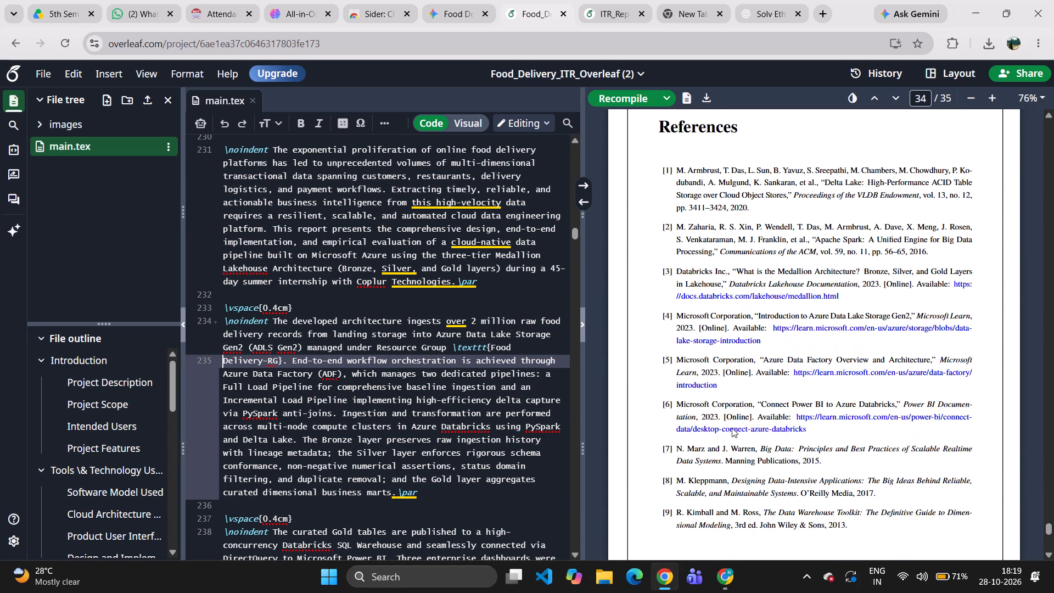
pyautogui.scroll(-4, 732, 428)
pyautogui.scroll(1, 732, 428)
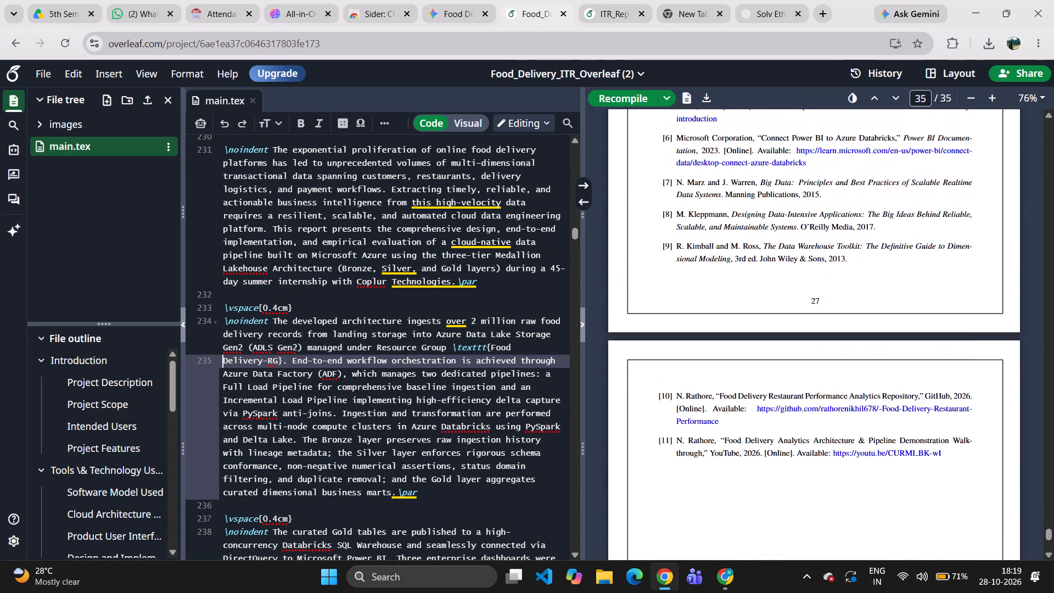
pyautogui.scroll(3, 732, 428)
pyautogui.scroll(-6, 732, 428)
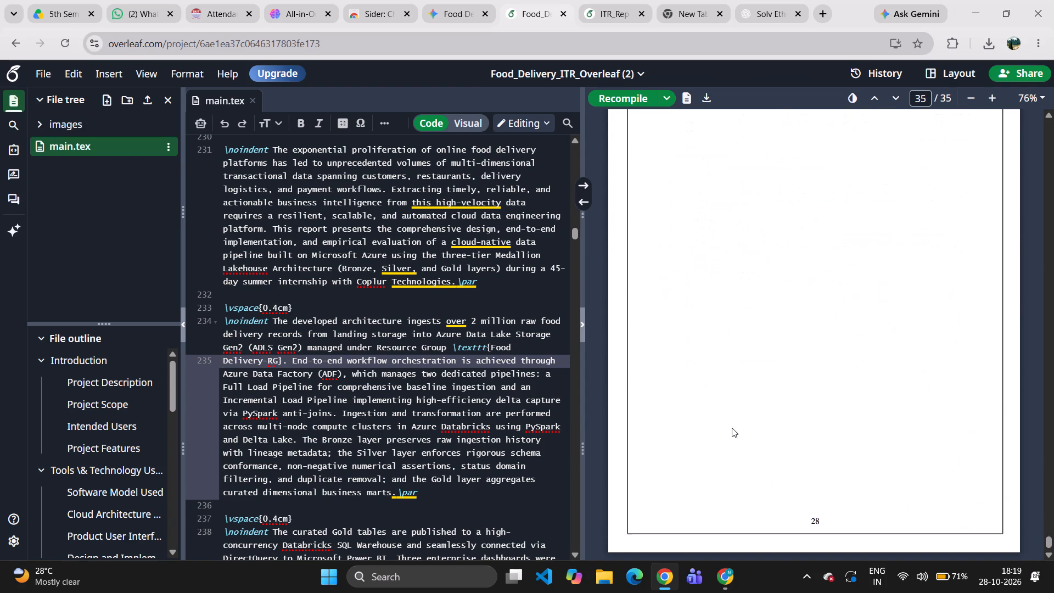
pyautogui.scroll(9, 732, 428)
pyautogui.scroll(-8, 732, 428)
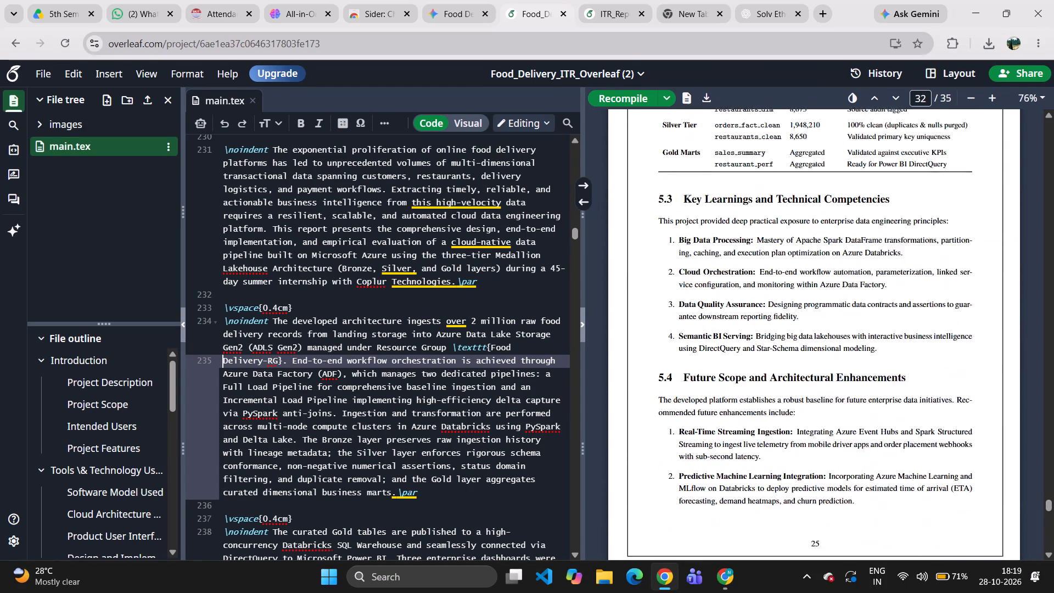
pyautogui.scroll(-2, 732, 428)
pyautogui.scroll(4, 732, 428)
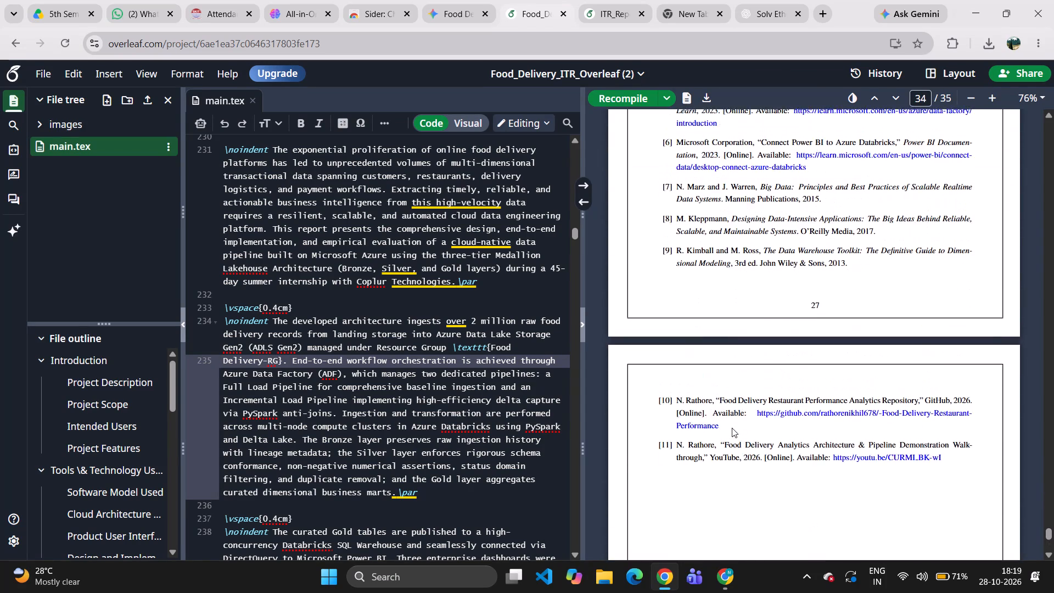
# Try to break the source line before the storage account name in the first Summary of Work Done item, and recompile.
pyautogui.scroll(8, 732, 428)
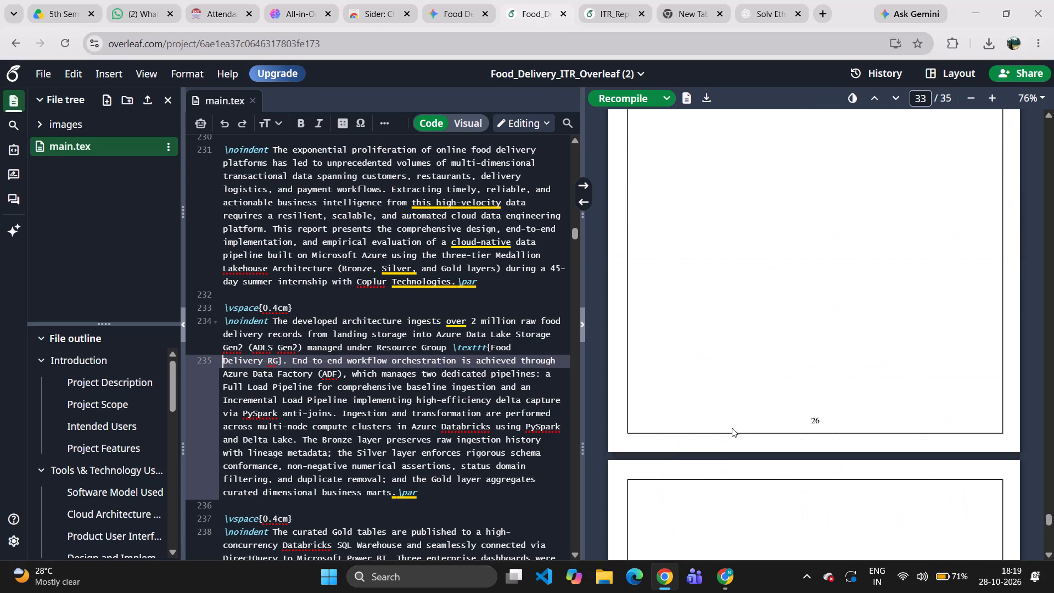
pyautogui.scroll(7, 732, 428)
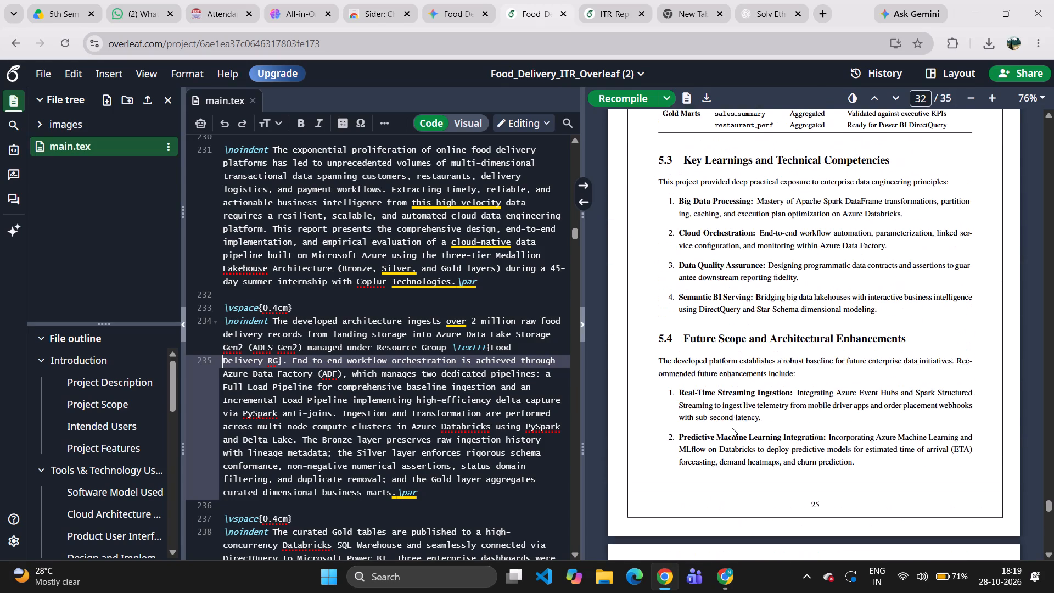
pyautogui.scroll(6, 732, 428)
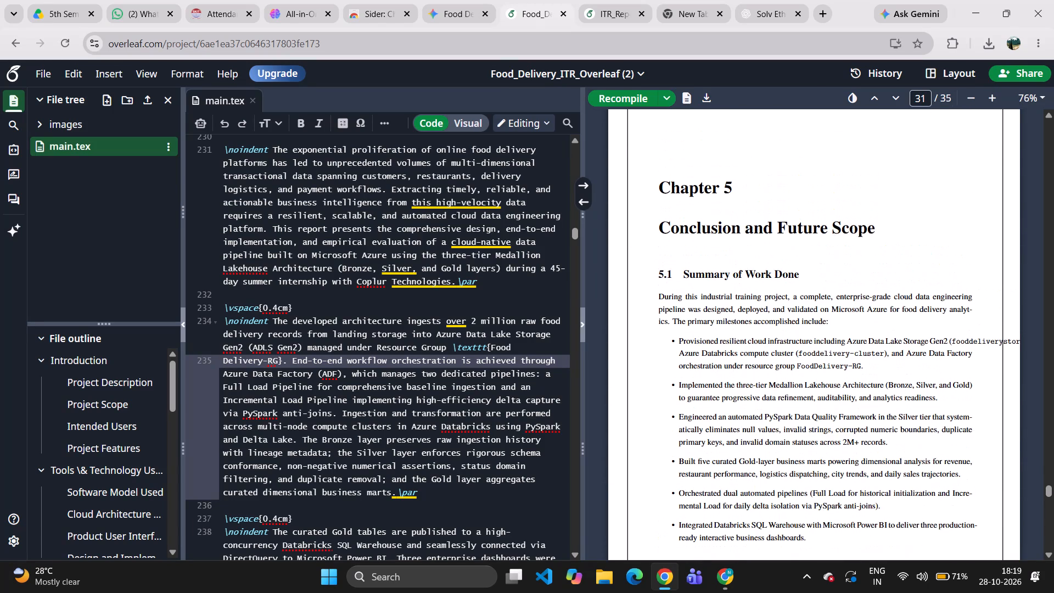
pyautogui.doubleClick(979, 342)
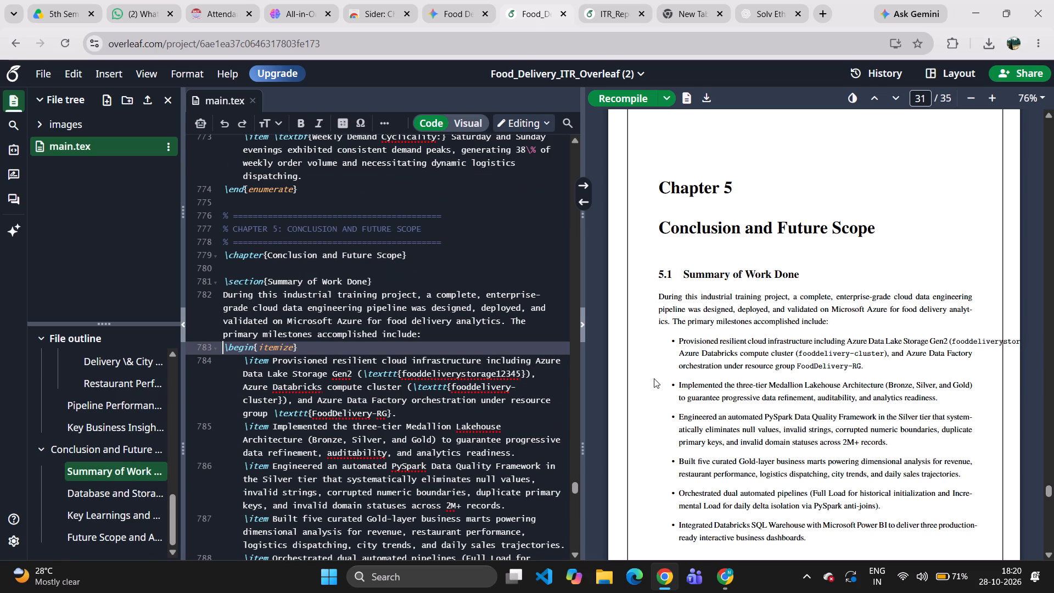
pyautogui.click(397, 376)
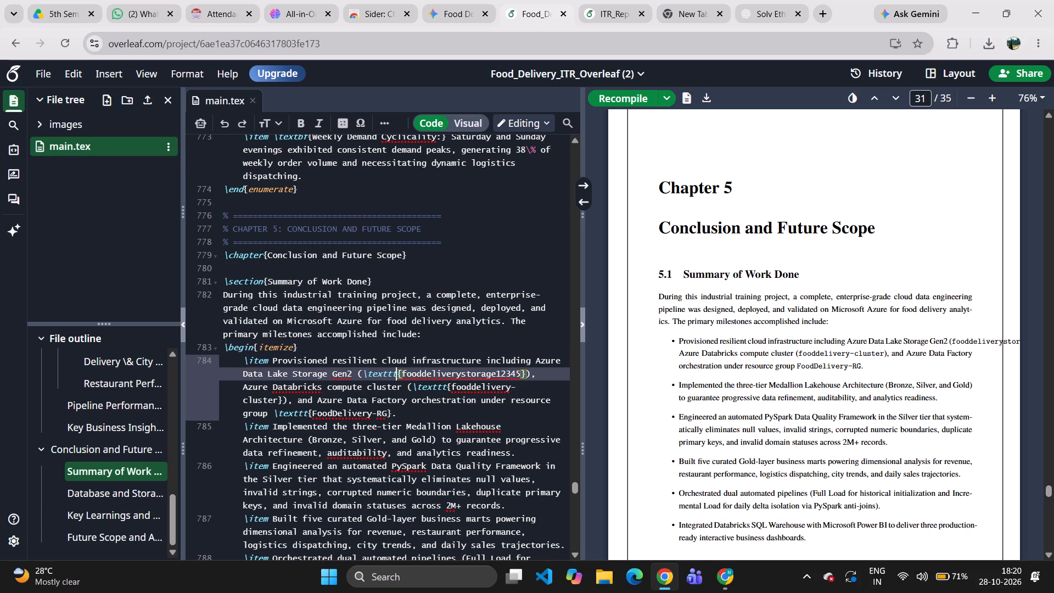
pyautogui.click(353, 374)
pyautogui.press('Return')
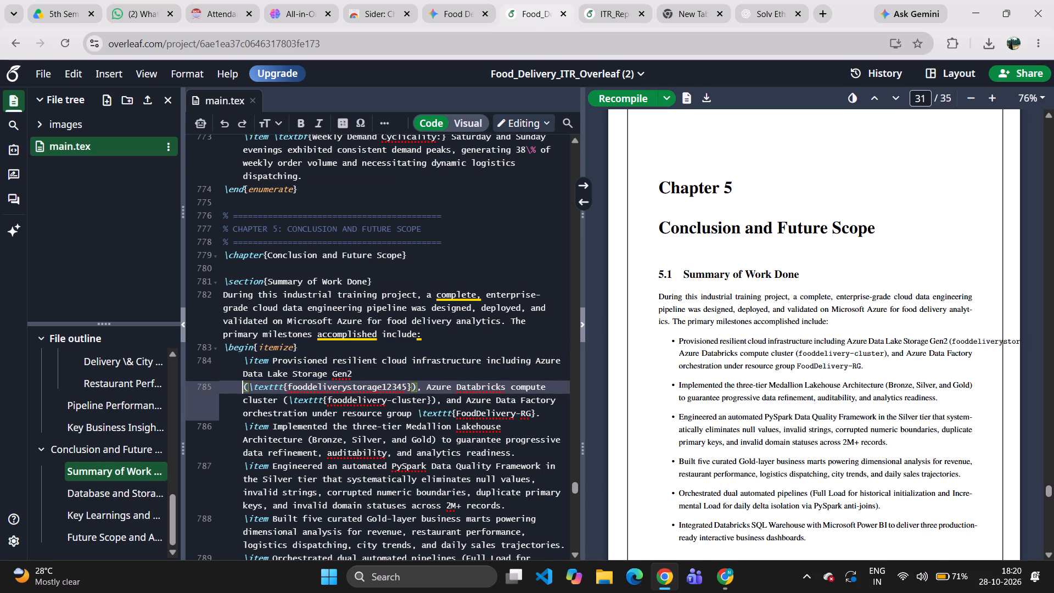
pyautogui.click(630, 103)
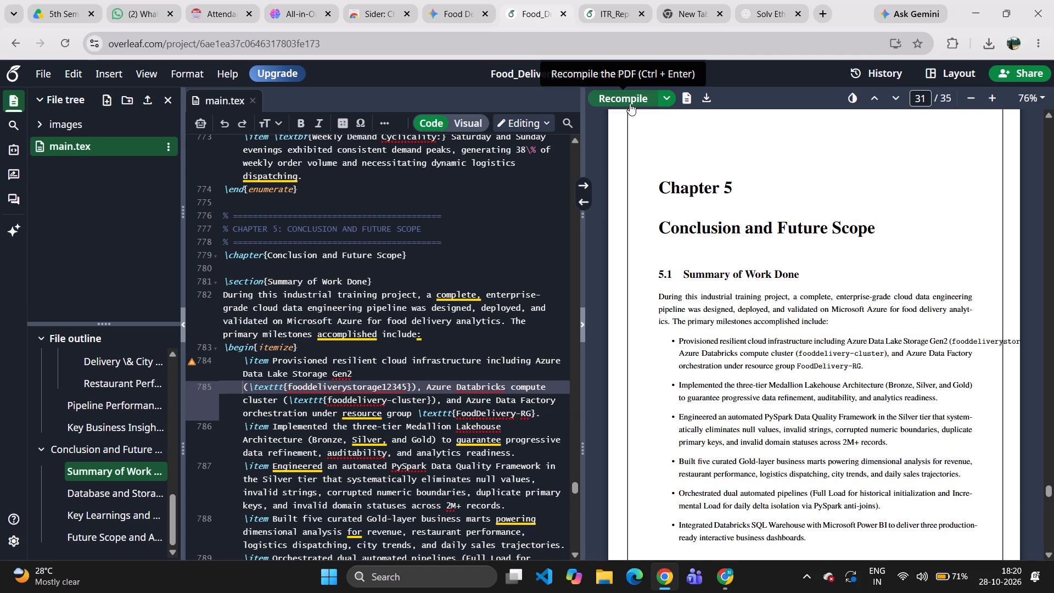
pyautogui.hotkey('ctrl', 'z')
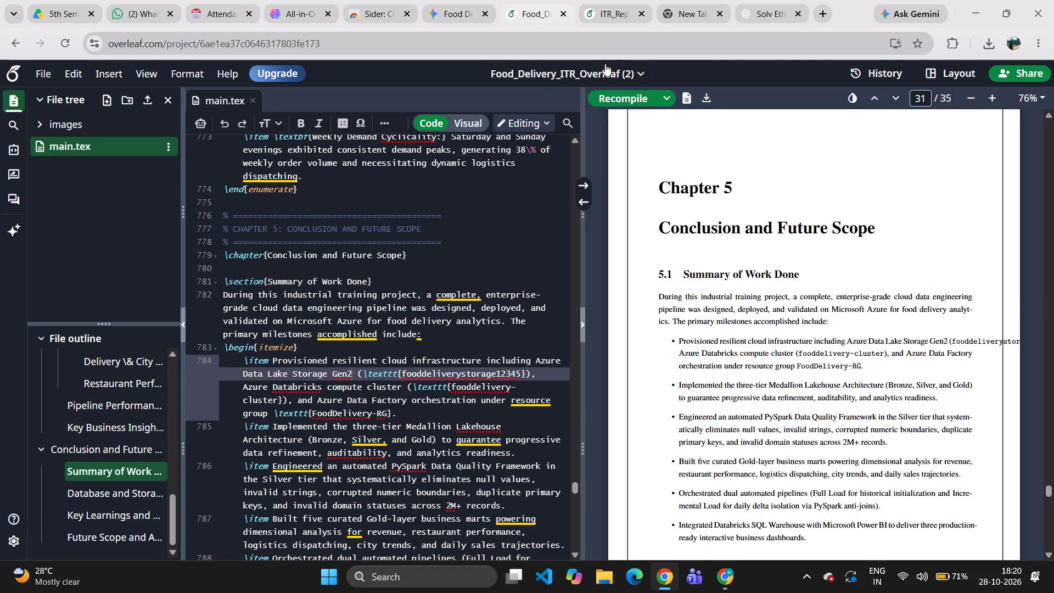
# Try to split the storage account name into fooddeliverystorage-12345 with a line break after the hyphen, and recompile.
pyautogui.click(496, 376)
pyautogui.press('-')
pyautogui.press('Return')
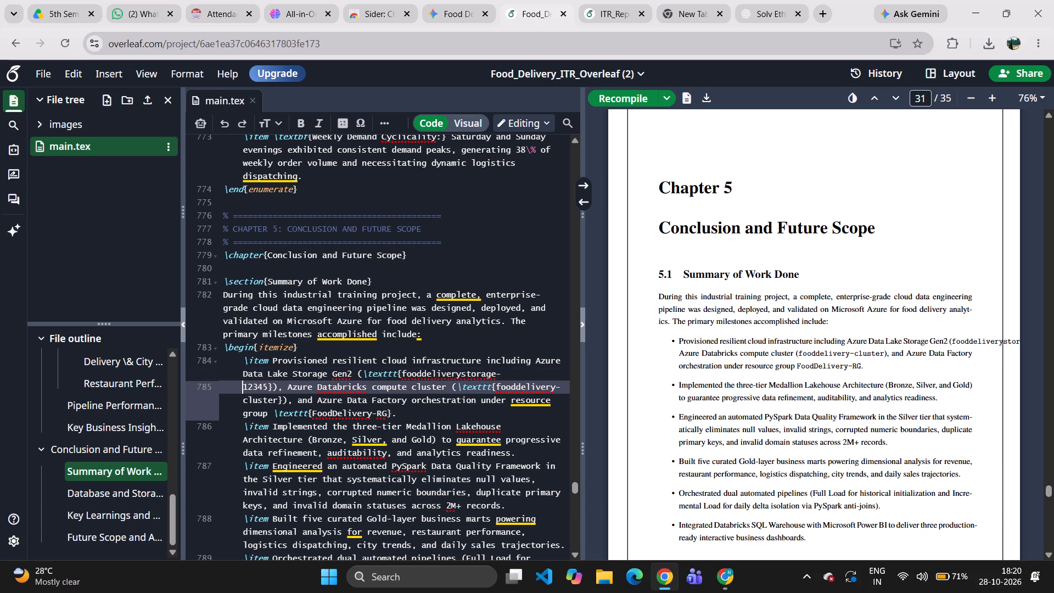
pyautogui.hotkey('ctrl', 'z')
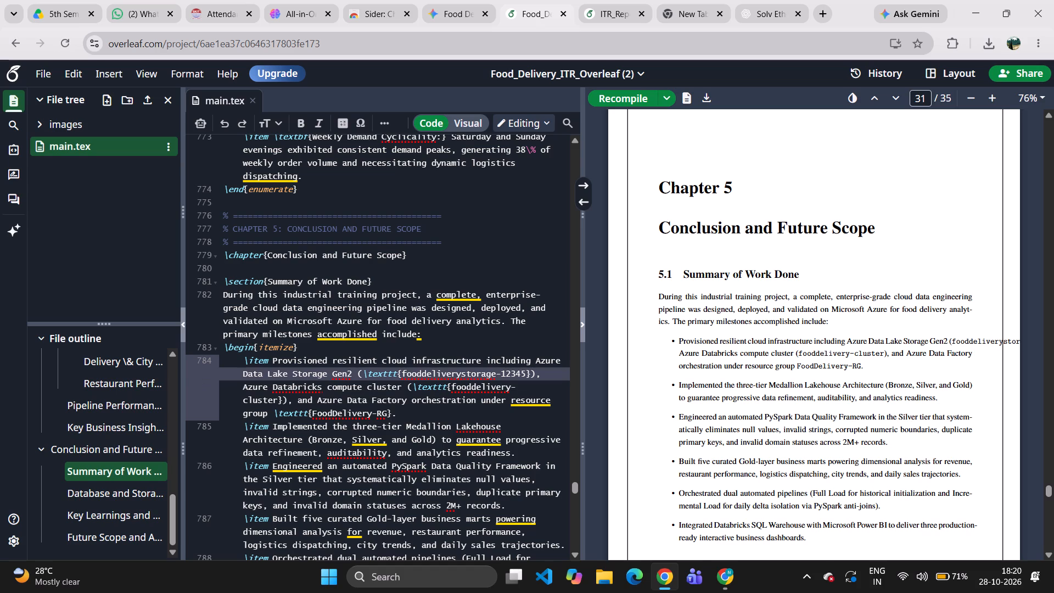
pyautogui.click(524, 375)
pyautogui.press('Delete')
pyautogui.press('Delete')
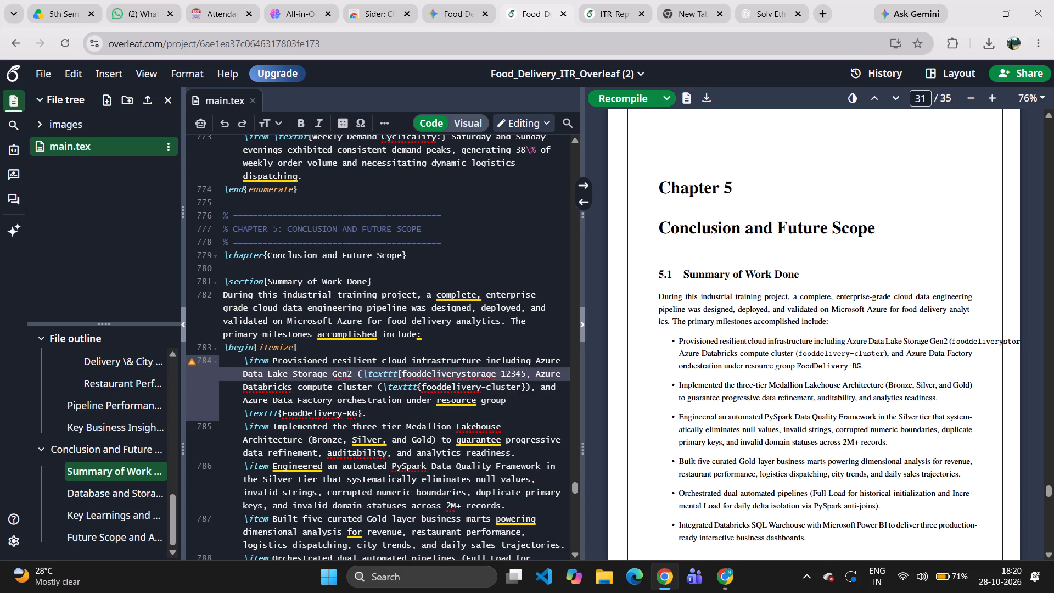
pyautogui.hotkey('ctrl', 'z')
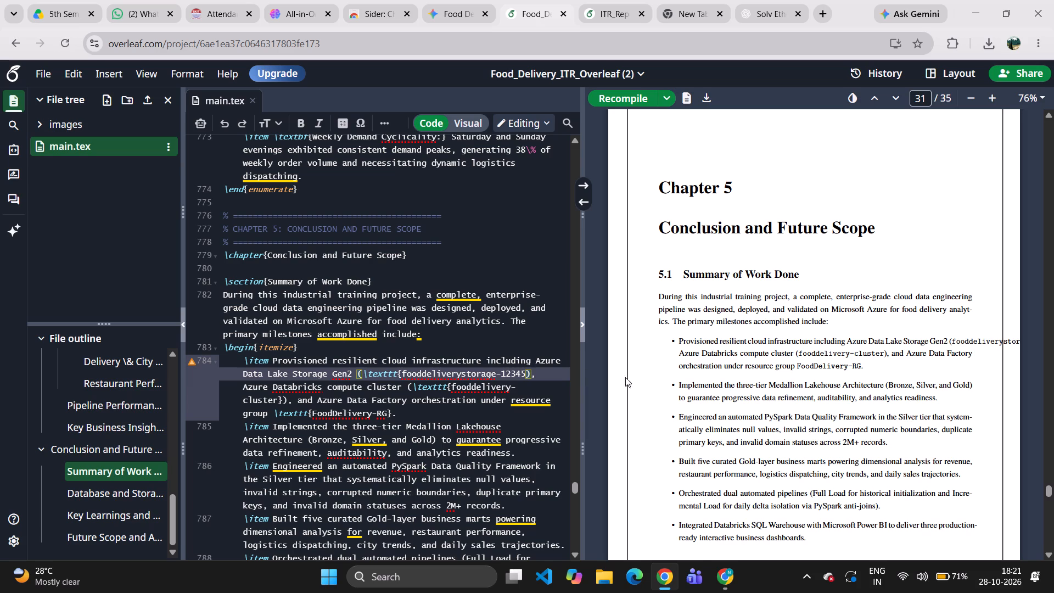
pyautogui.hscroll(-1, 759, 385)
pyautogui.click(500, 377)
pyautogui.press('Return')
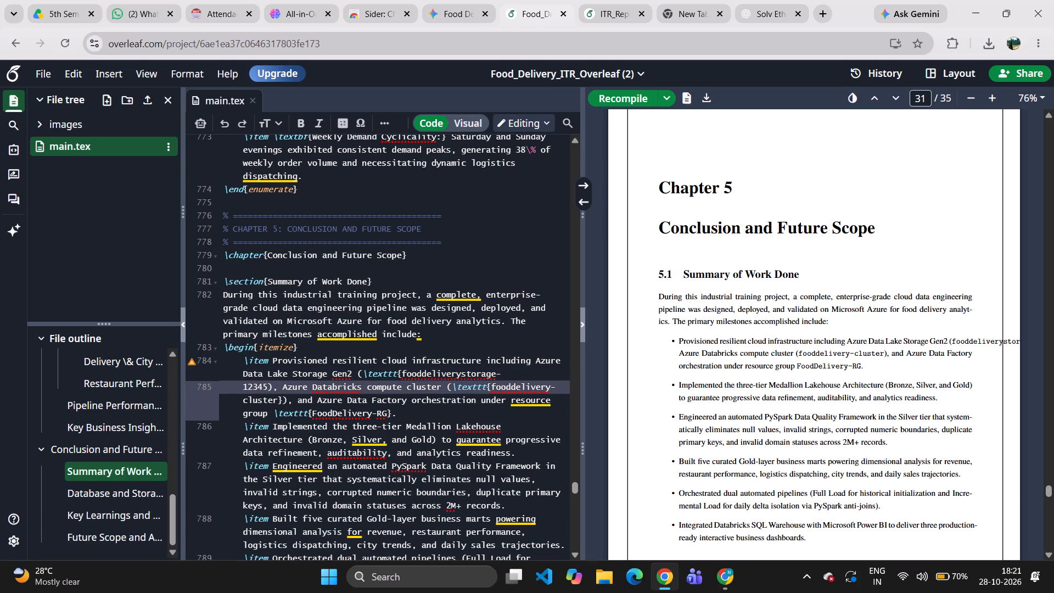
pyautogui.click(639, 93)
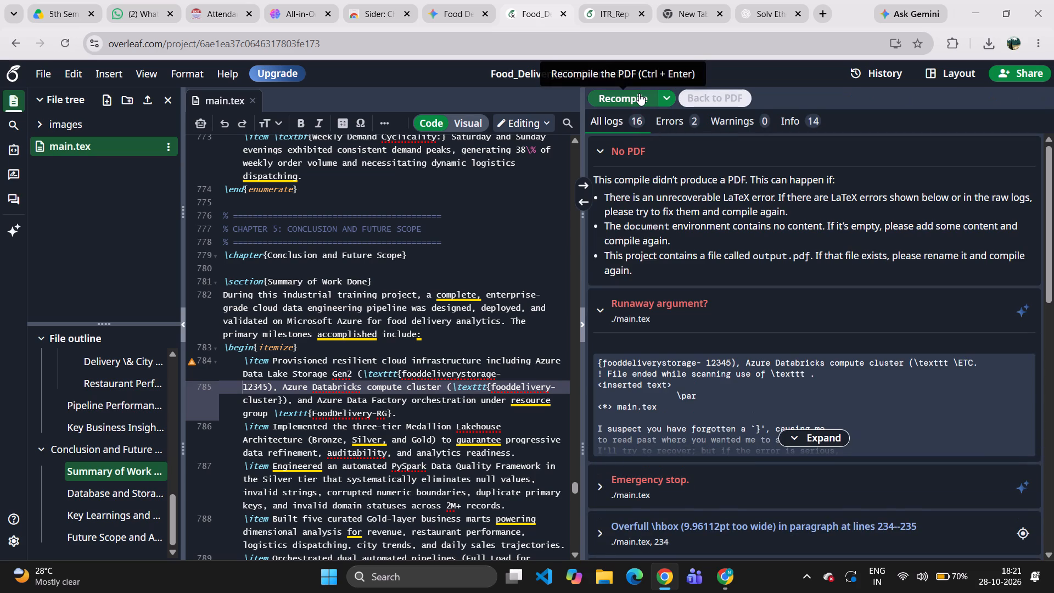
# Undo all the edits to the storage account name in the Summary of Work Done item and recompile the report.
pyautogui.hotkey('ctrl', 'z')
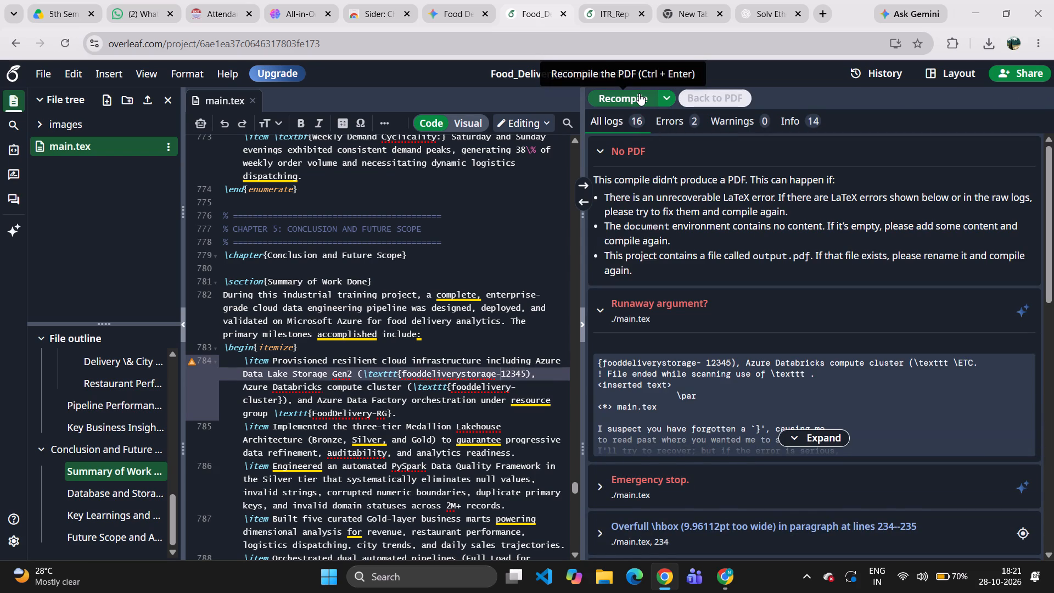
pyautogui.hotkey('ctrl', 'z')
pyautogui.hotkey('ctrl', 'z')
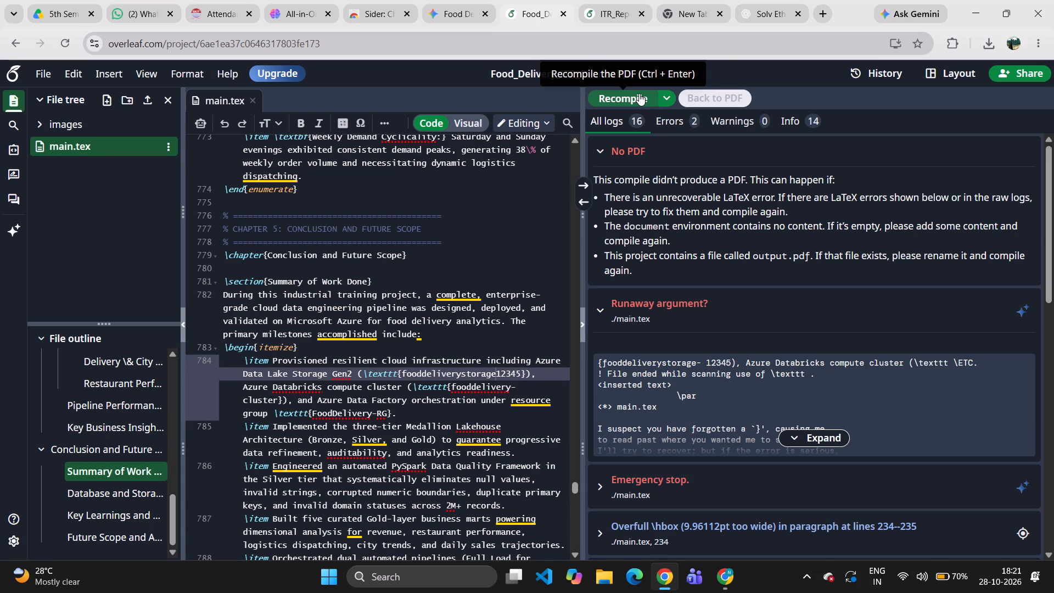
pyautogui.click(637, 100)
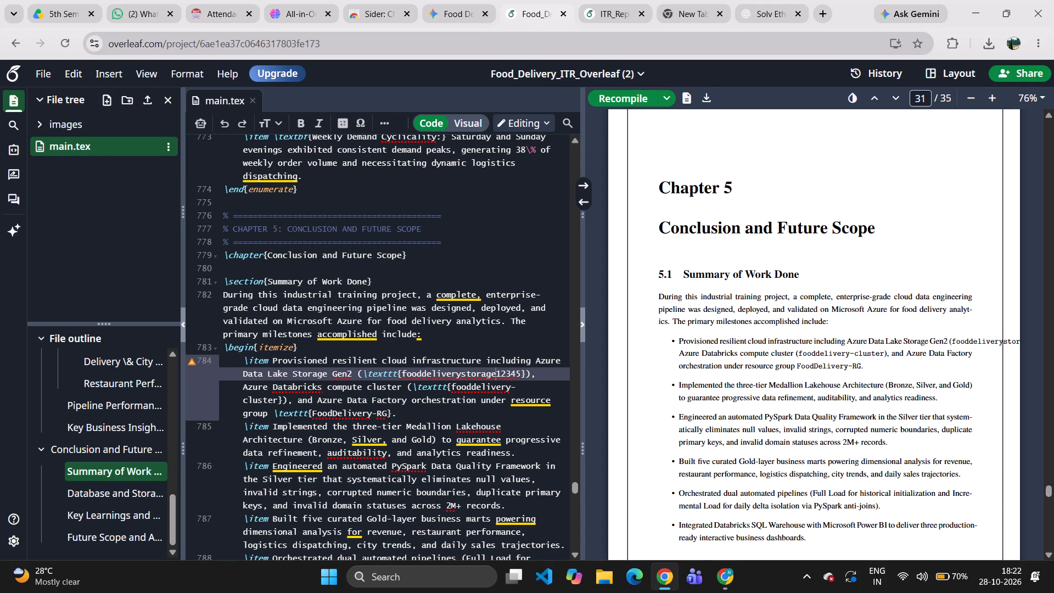
# Compare the compiled References section of the Food Delivery report with the one in the reference ITR report.
pyautogui.scroll(-5, 850, 315)
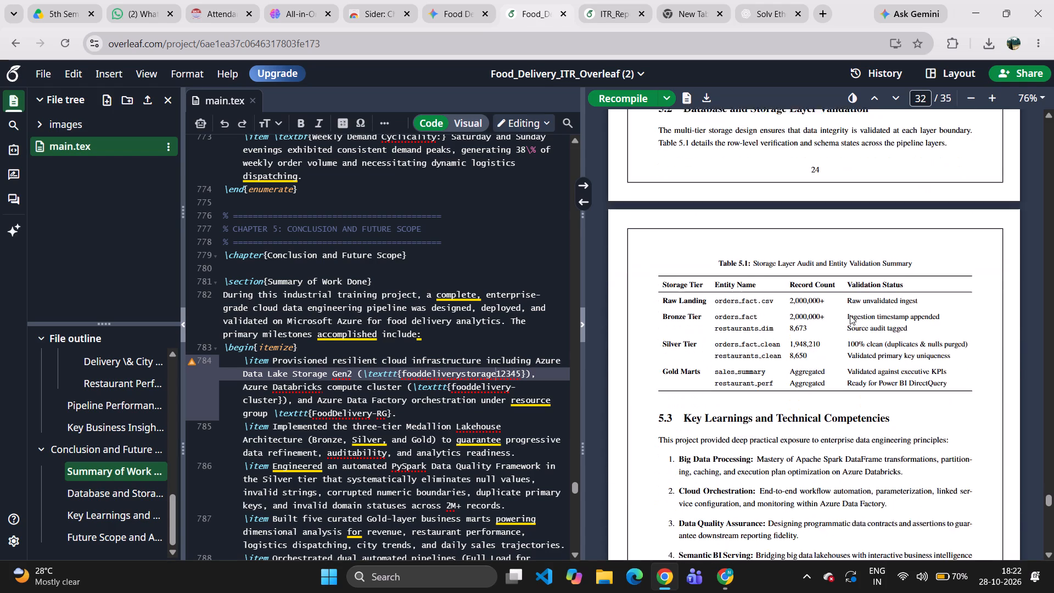
pyautogui.scroll(-7, 850, 315)
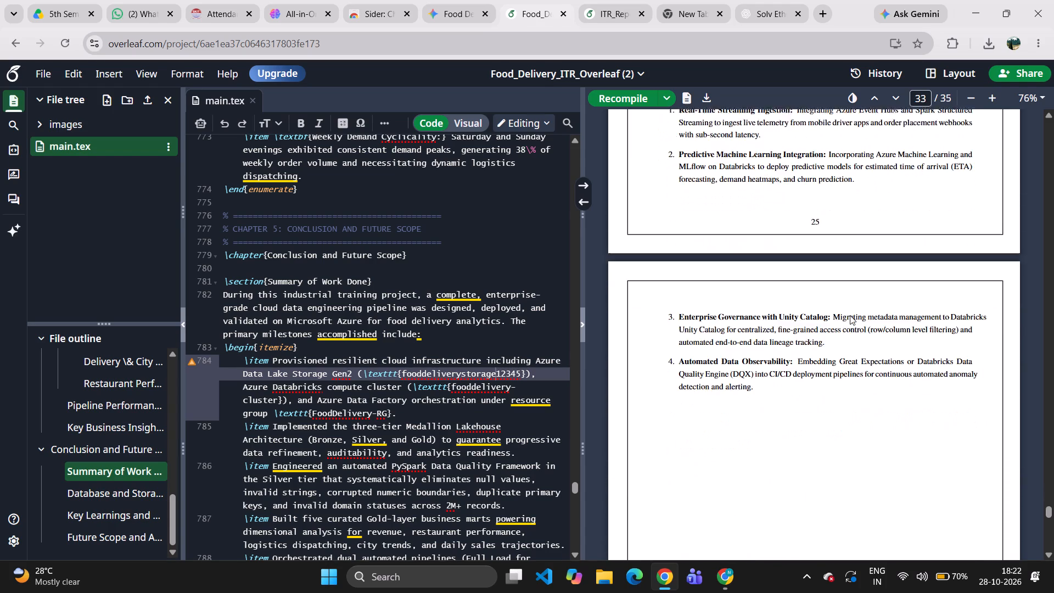
pyautogui.scroll(-4, 850, 315)
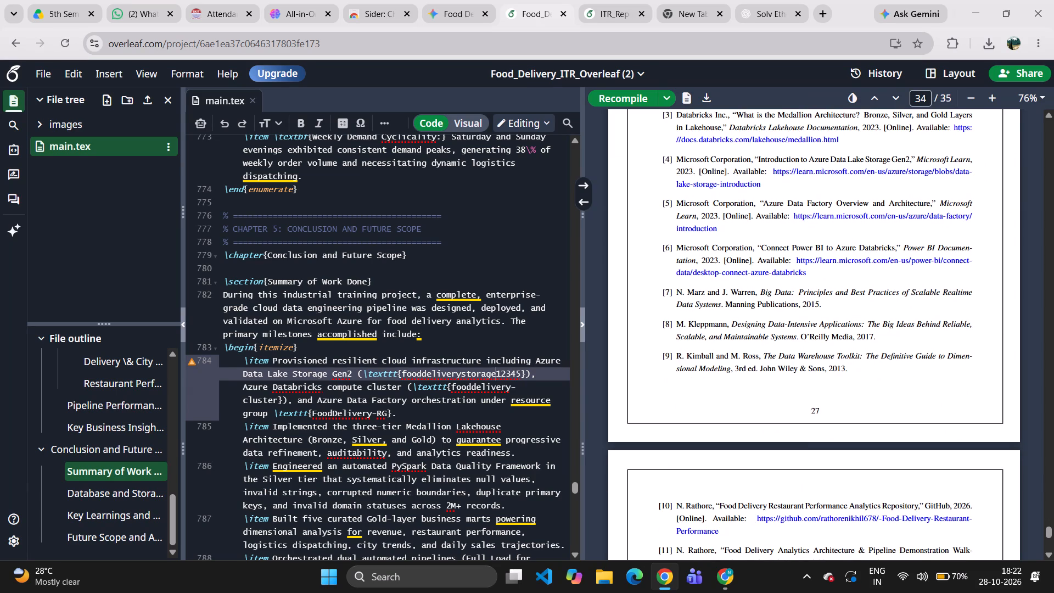
pyautogui.click(600, 2)
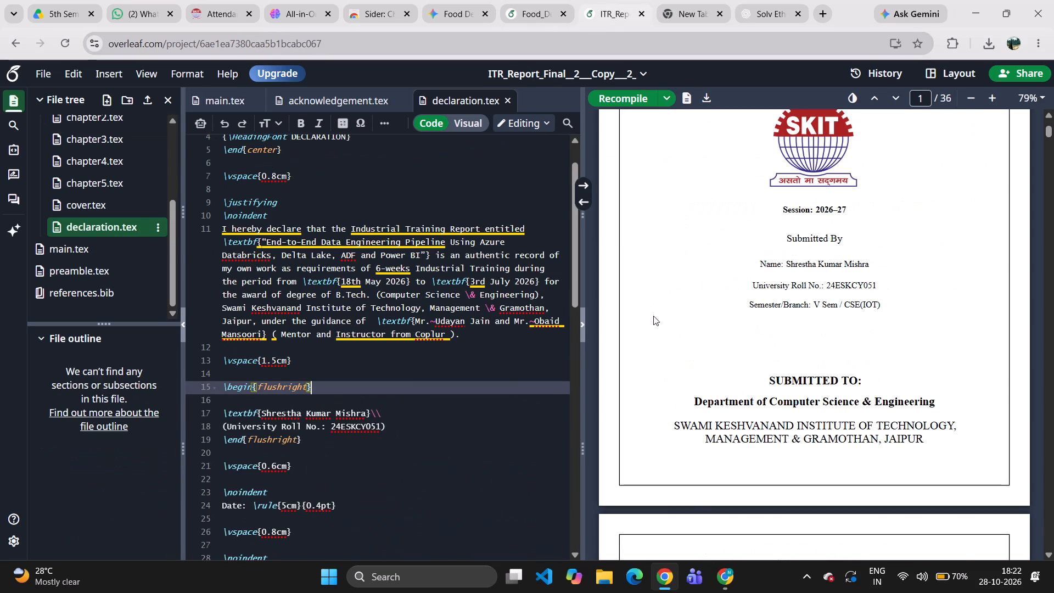
pyautogui.scroll(-20, 653, 316)
pyautogui.scroll(-20, 653, 316)
pyautogui.scroll(-1, 653, 316)
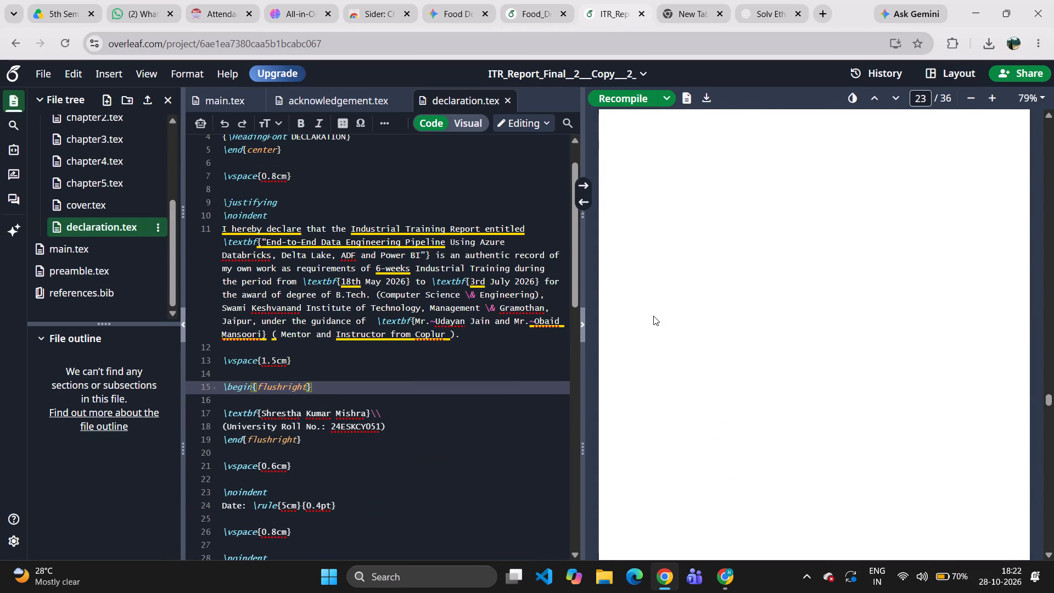
pyautogui.scroll(-20, 653, 316)
pyautogui.scroll(-9, 653, 316)
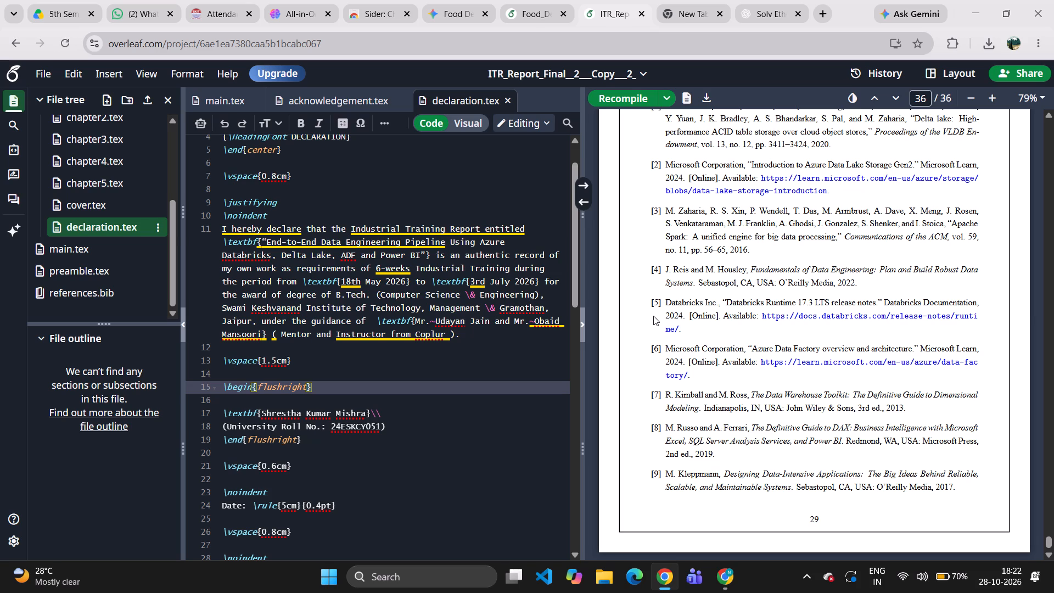
pyautogui.scroll(1, 653, 316)
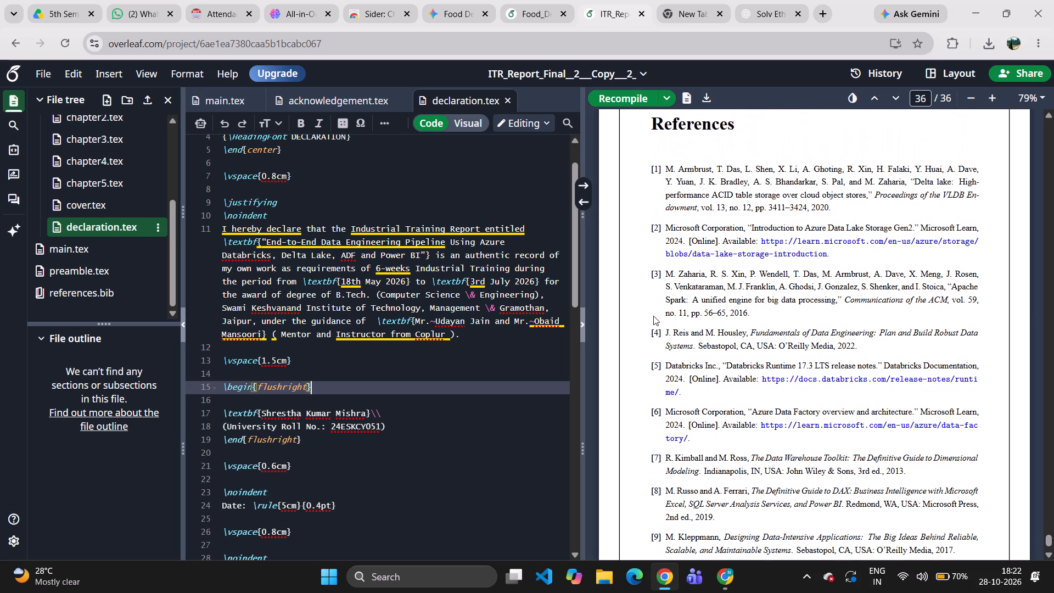
pyautogui.scroll(1, 653, 316)
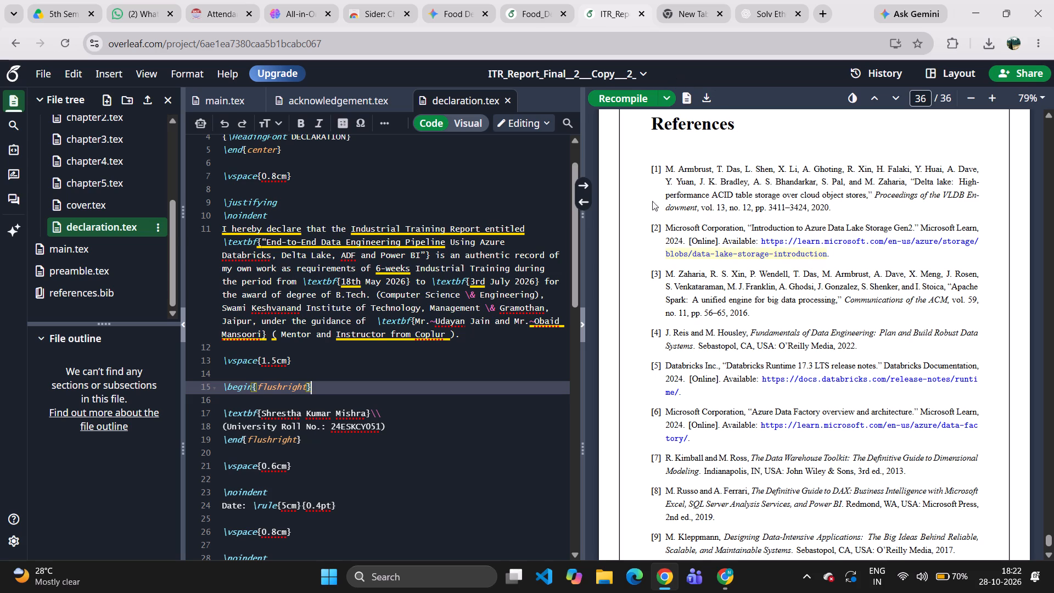
# Locate the source of the ITR report's References section and open its references.bib file.
pyautogui.doubleClick(656, 169)
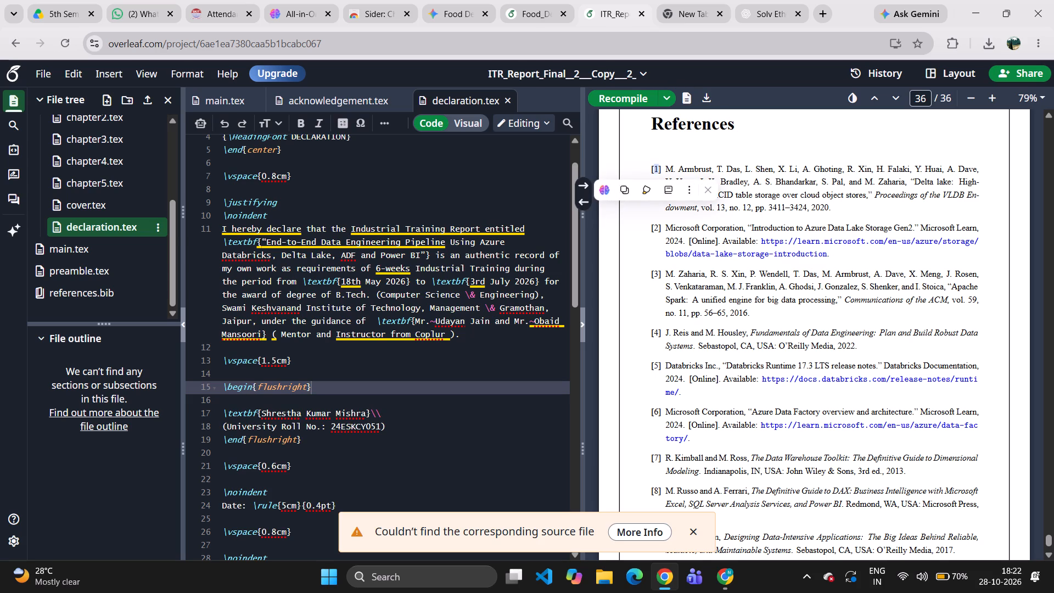
pyautogui.scroll(-16, 415, 386)
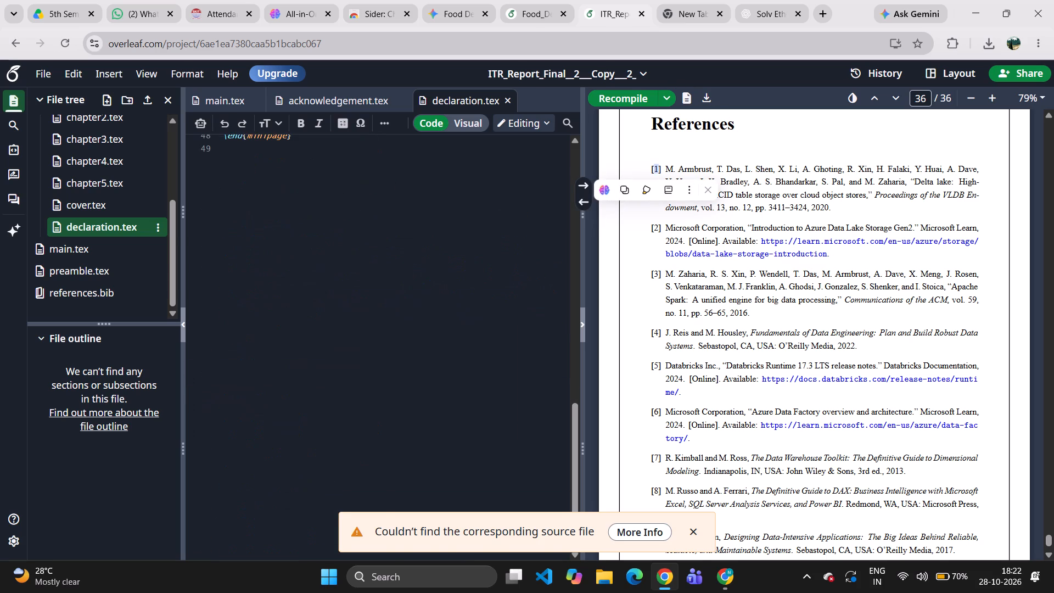
pyautogui.scroll(-4, 415, 386)
pyautogui.scroll(6, 415, 386)
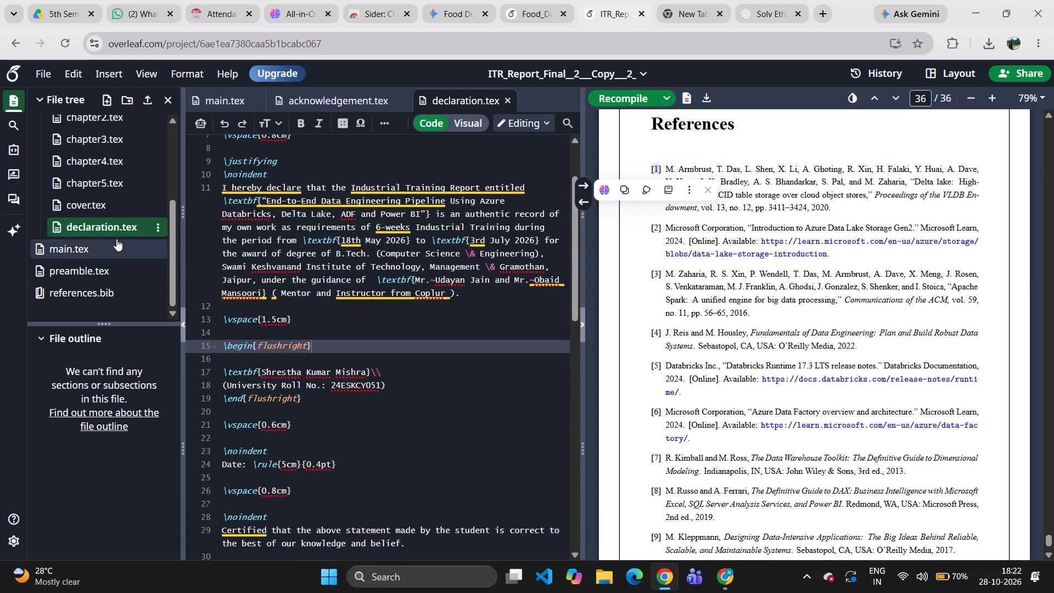
pyautogui.scroll(-1, 109, 268)
pyautogui.click(98, 291)
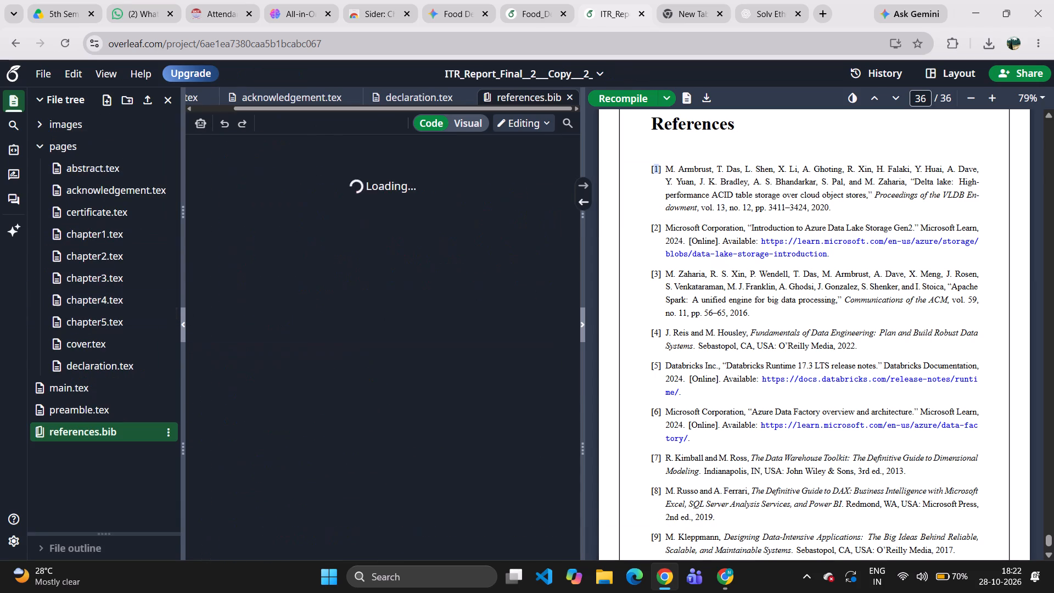
# Read through the article, book and misc entries in the ITR report's references.bib file.
pyautogui.scroll(-14, 358, 324)
pyautogui.scroll(5, 358, 324)
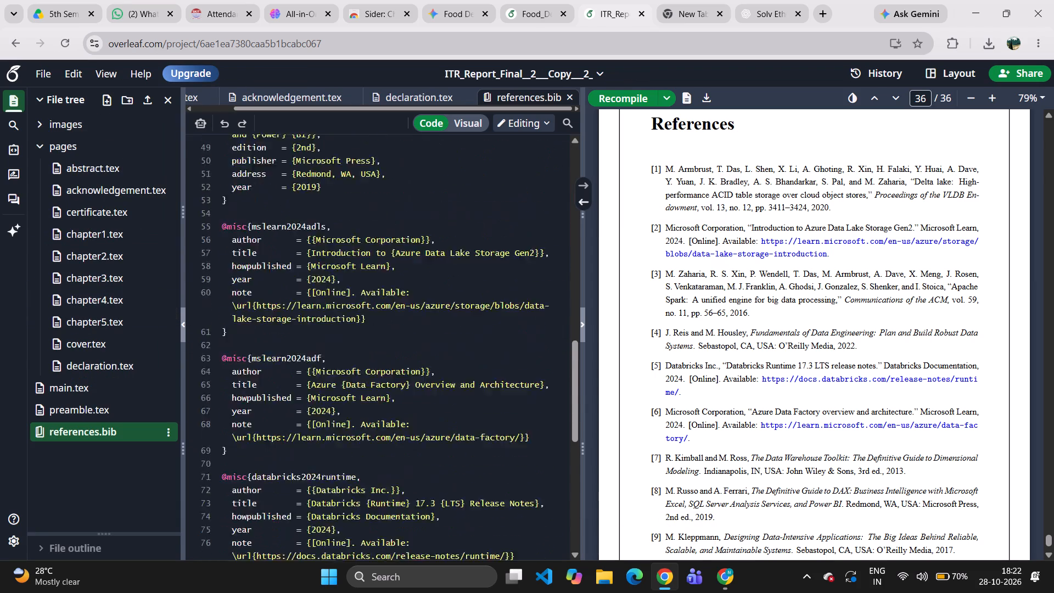
pyautogui.scroll(14, 358, 324)
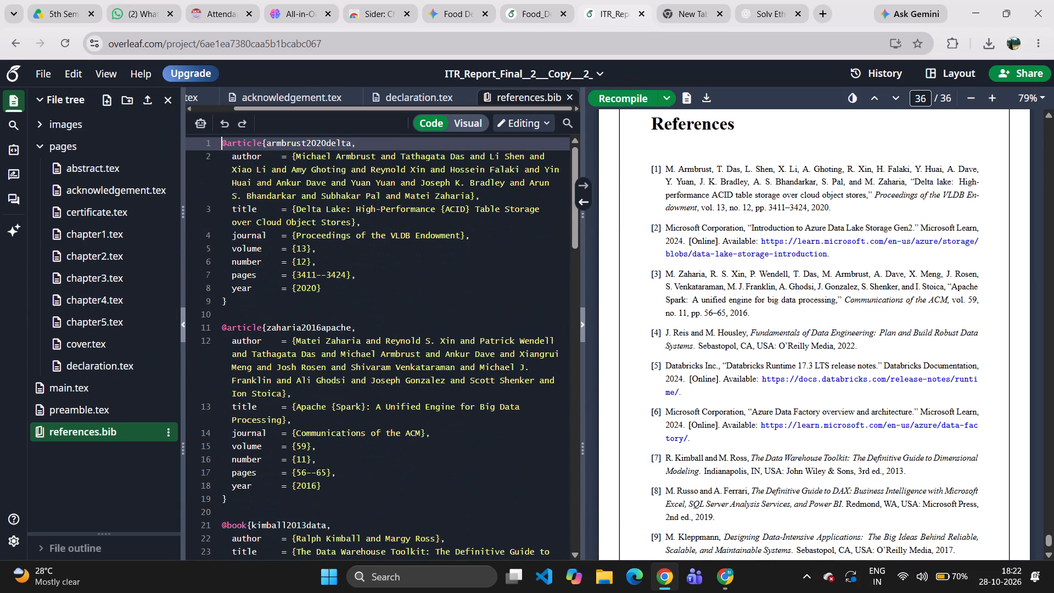
pyautogui.scroll(-2, 379, 300)
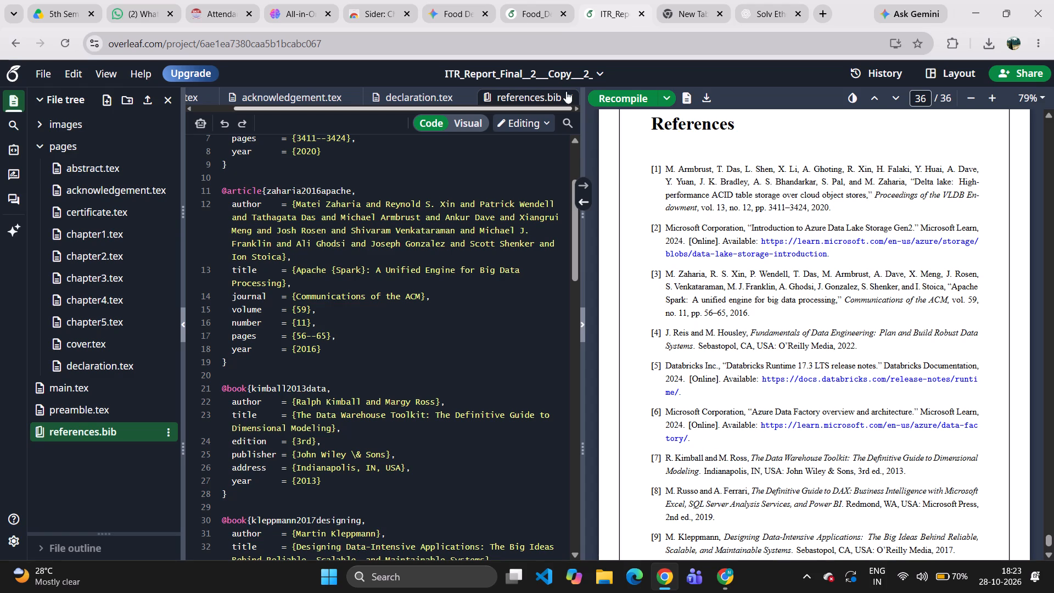
# Switch to the Food Delivery report and review its compiled front matter, from the Declaration through the Abstract and keywords.
pyautogui.click(526, 24)
pyautogui.scroll(3, 853, 213)
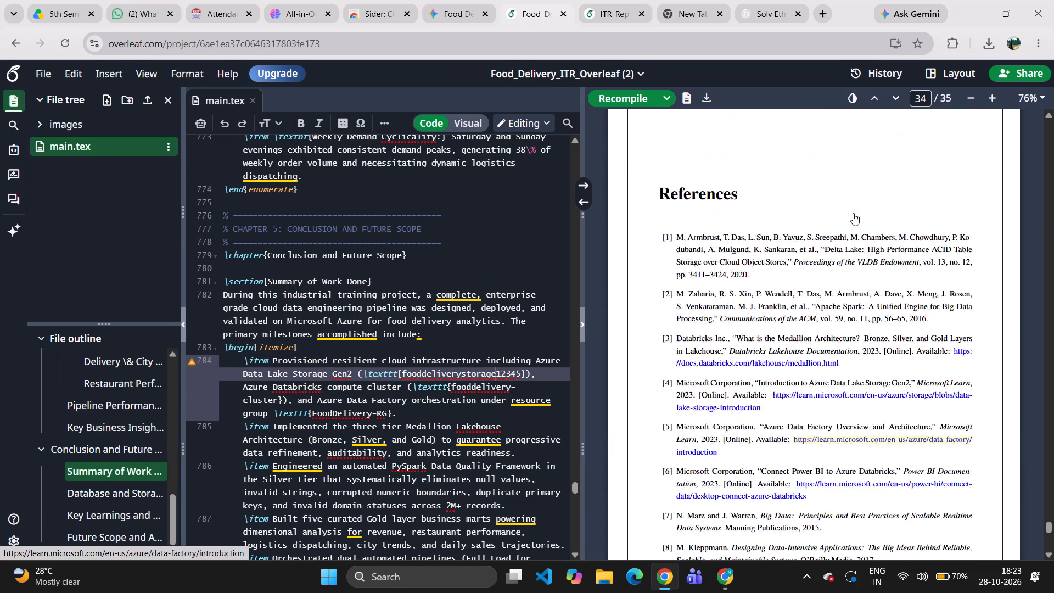
pyautogui.scroll(20, 853, 213)
pyautogui.scroll(20, 853, 213)
pyautogui.scroll(19, 853, 213)
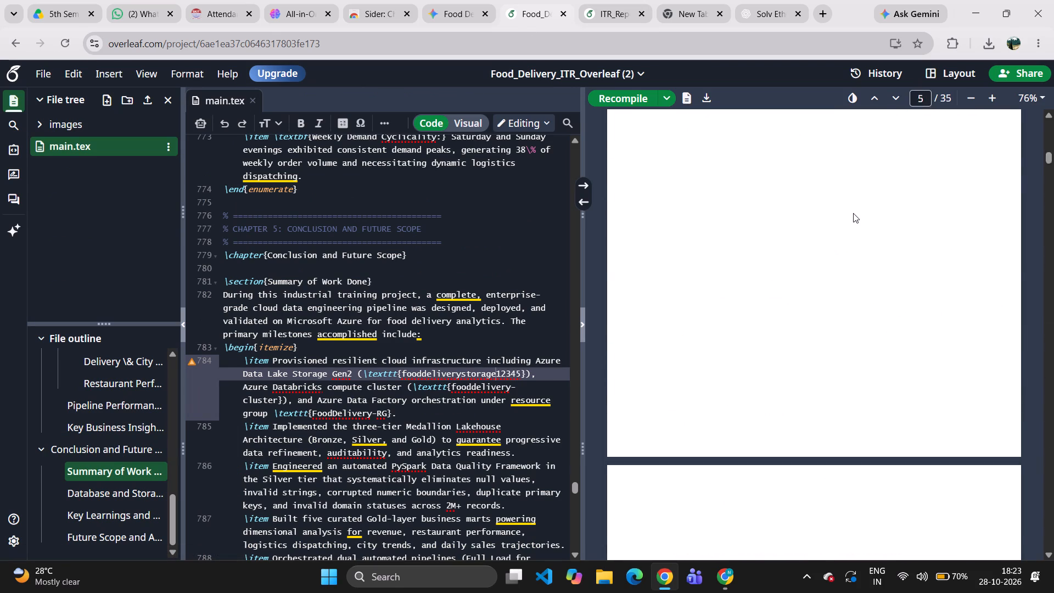
pyautogui.scroll(9, 853, 213)
pyautogui.scroll(-6, 853, 213)
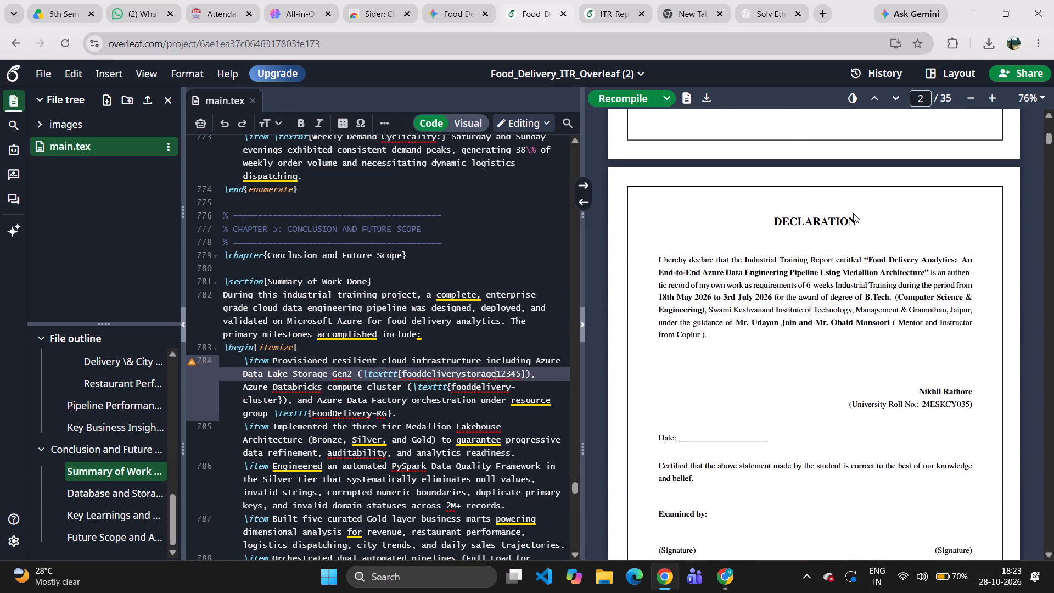
pyautogui.scroll(-6, 853, 213)
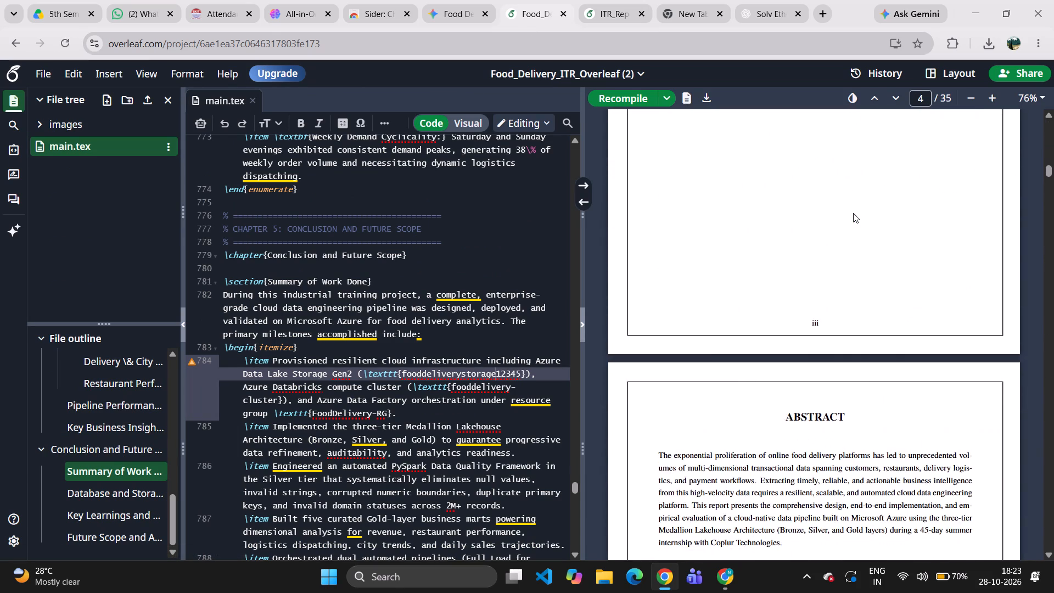
pyautogui.scroll(-5, 853, 213)
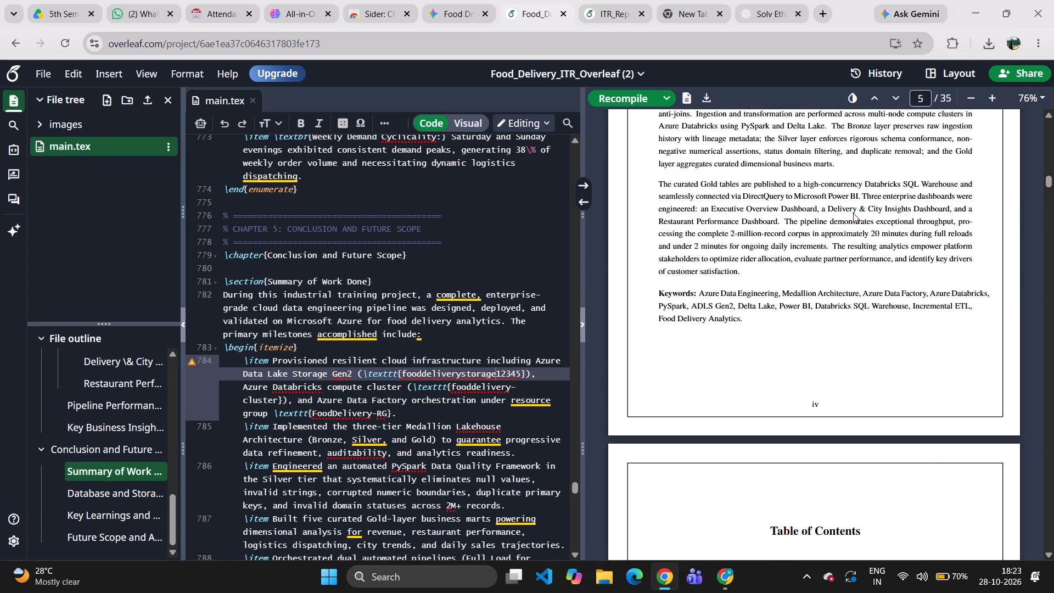
pyautogui.scroll(-2, 853, 213)
pyautogui.scroll(5, 853, 213)
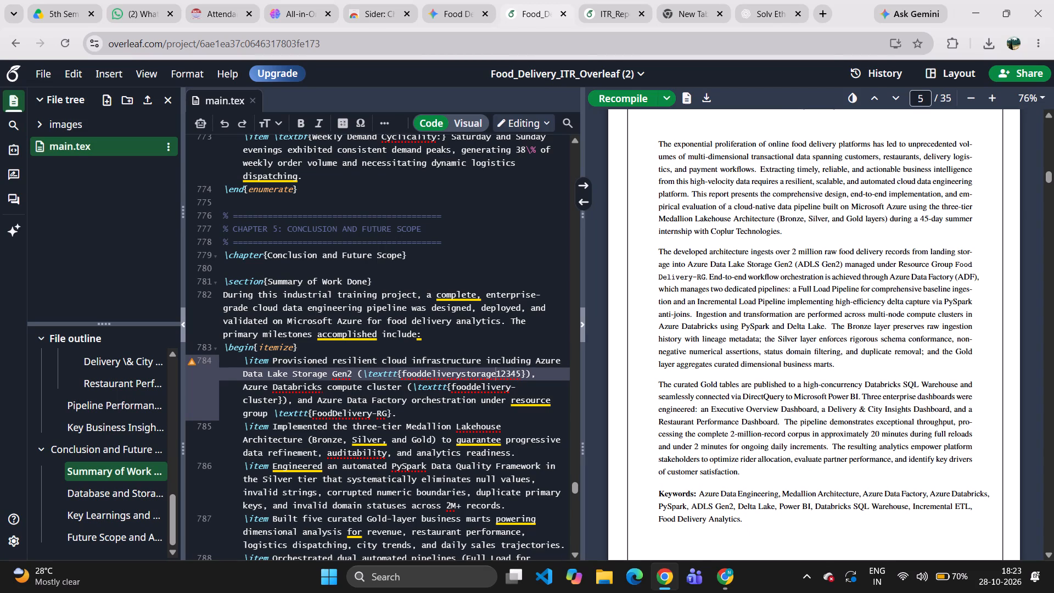
# Insert a line break after "food" in the storage account name in the first Summary of Work Done item, and recompile the report.
pyautogui.click(426, 376)
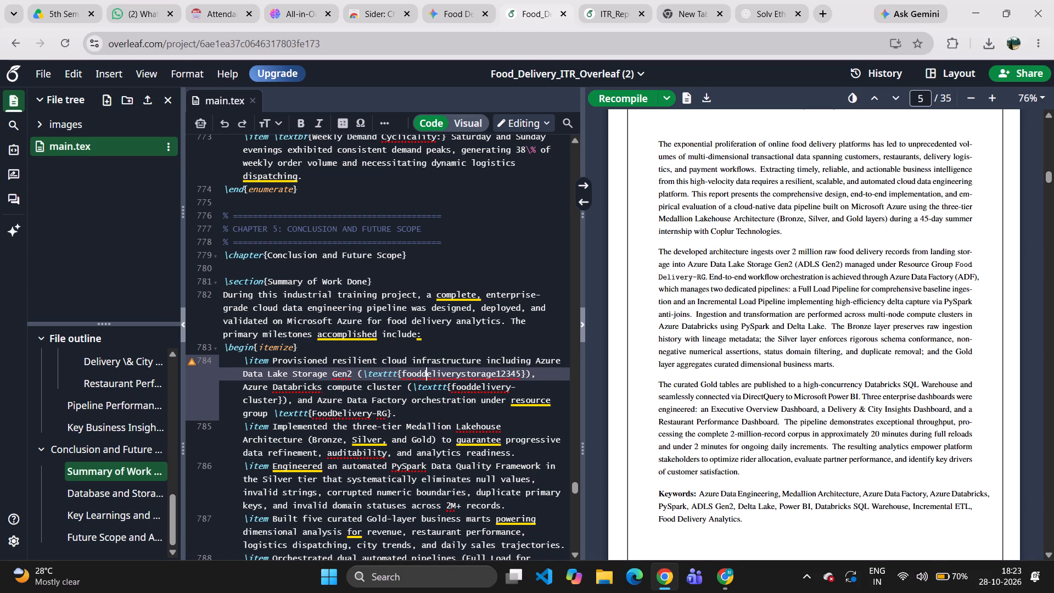
pyautogui.press('Left')
pyautogui.press('Return')
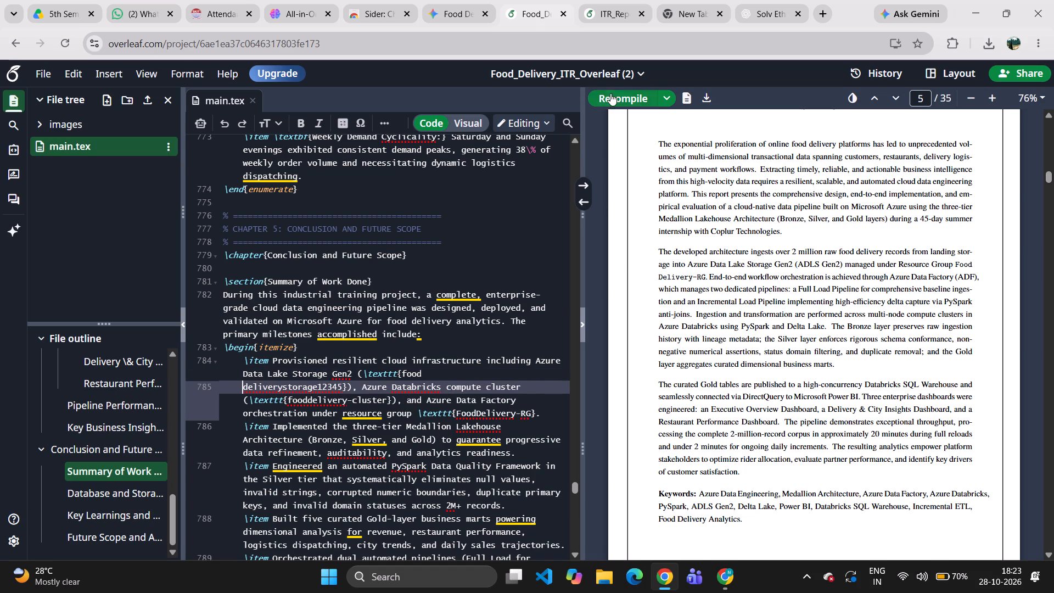
pyautogui.click(611, 92)
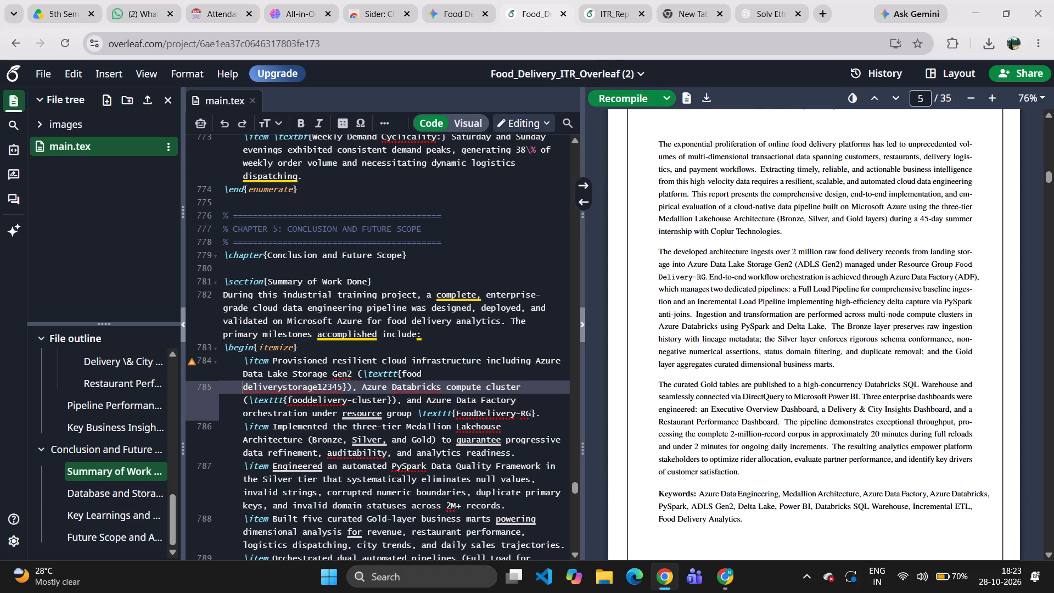
# Check the line wrapping of the storage account name in the compiled section 5.1 Summary of Work Done.
pyautogui.scroll(-20, 715, 261)
pyautogui.scroll(-20, 715, 261)
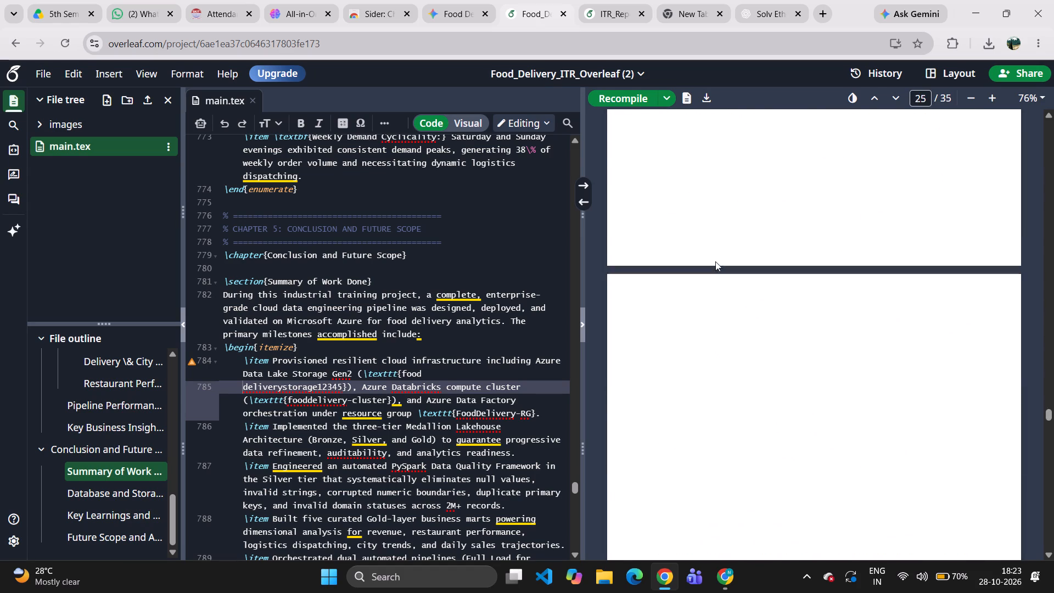
pyautogui.scroll(-20, 715, 261)
pyautogui.scroll(-8, 715, 261)
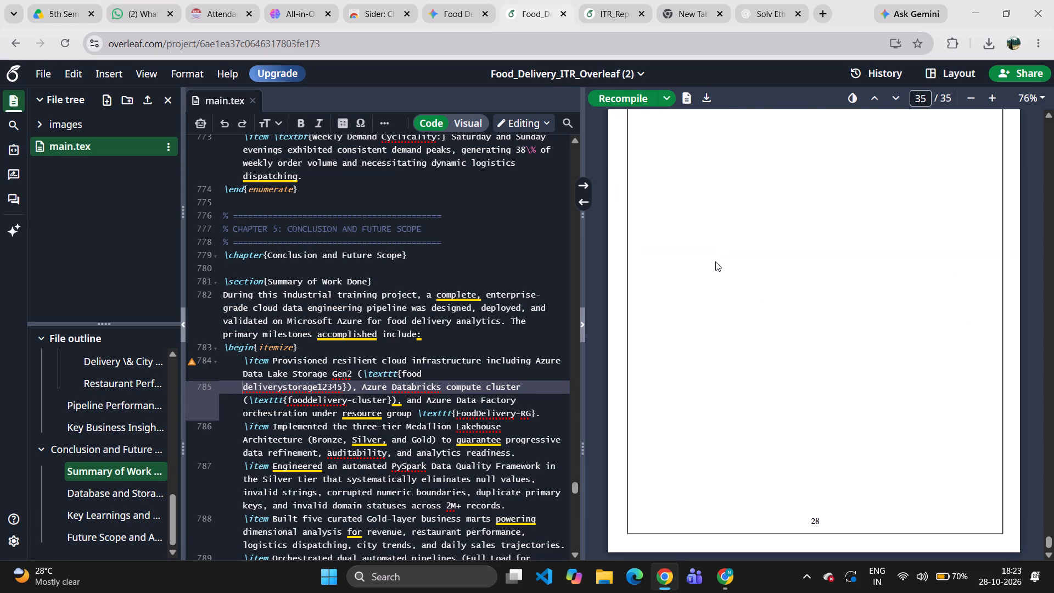
pyautogui.scroll(3, 715, 261)
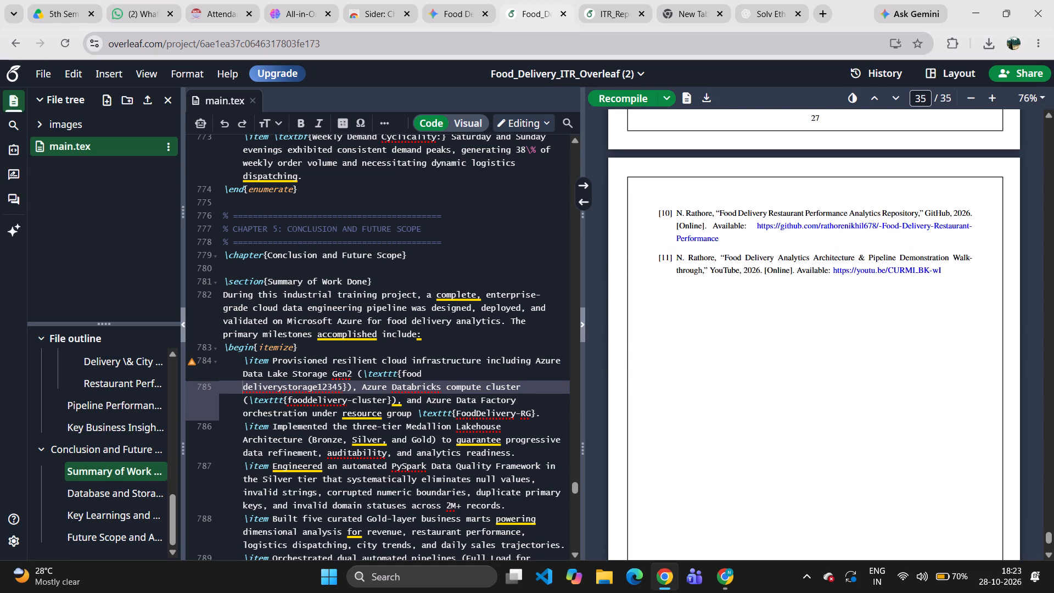
pyautogui.scroll(7, 715, 261)
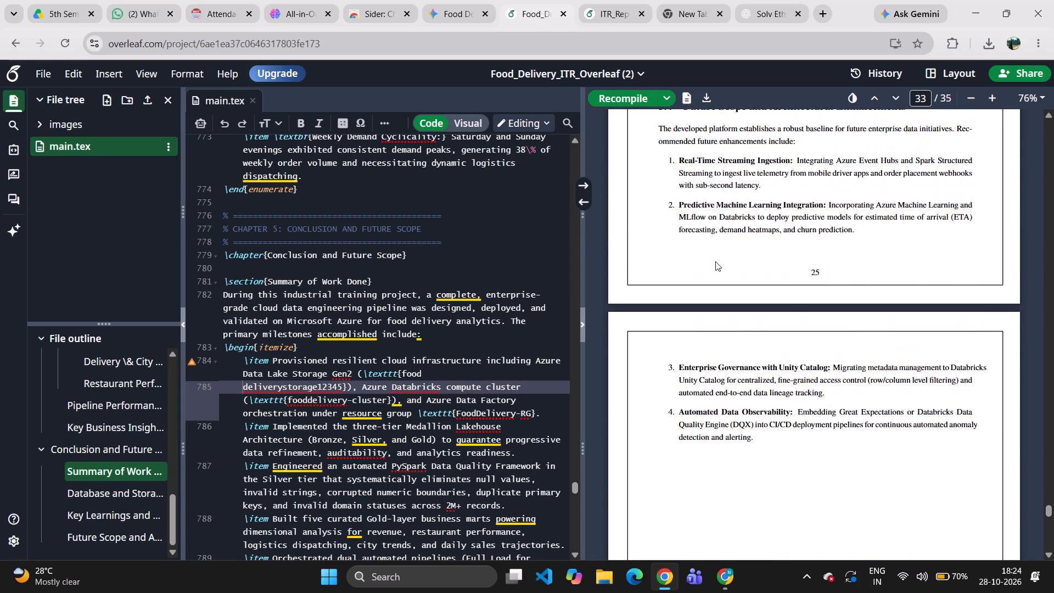
pyautogui.scroll(2, 715, 261)
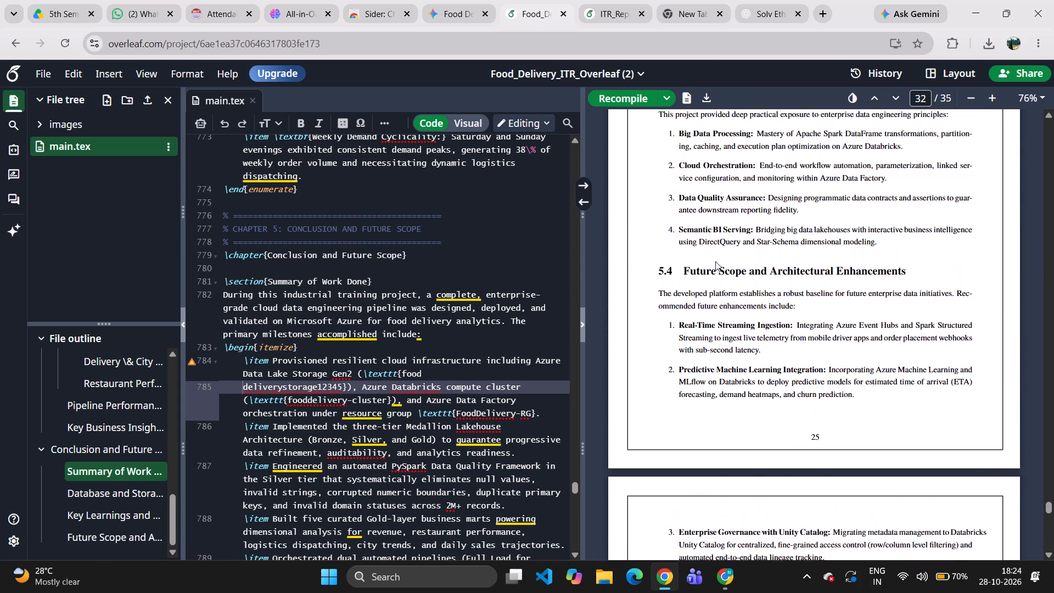
pyautogui.scroll(5, 715, 261)
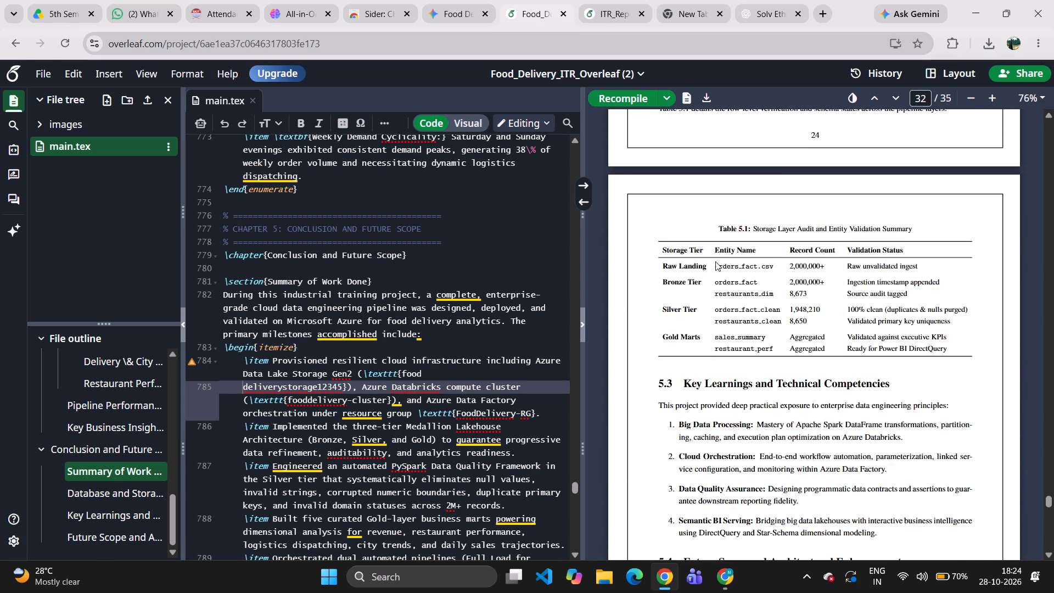
pyautogui.scroll(2, 715, 261)
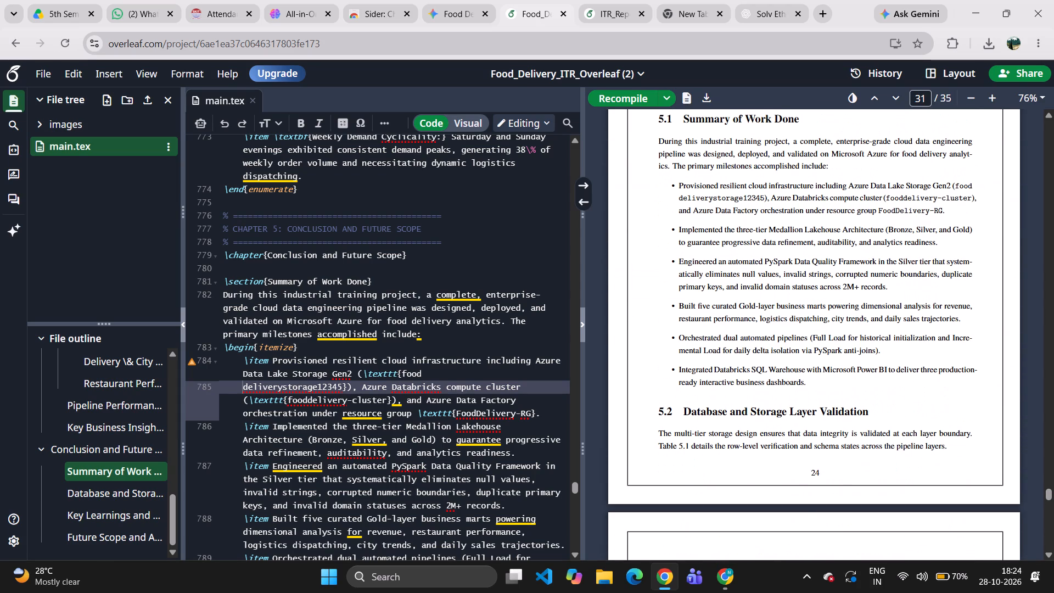
pyautogui.scroll(1, 715, 261)
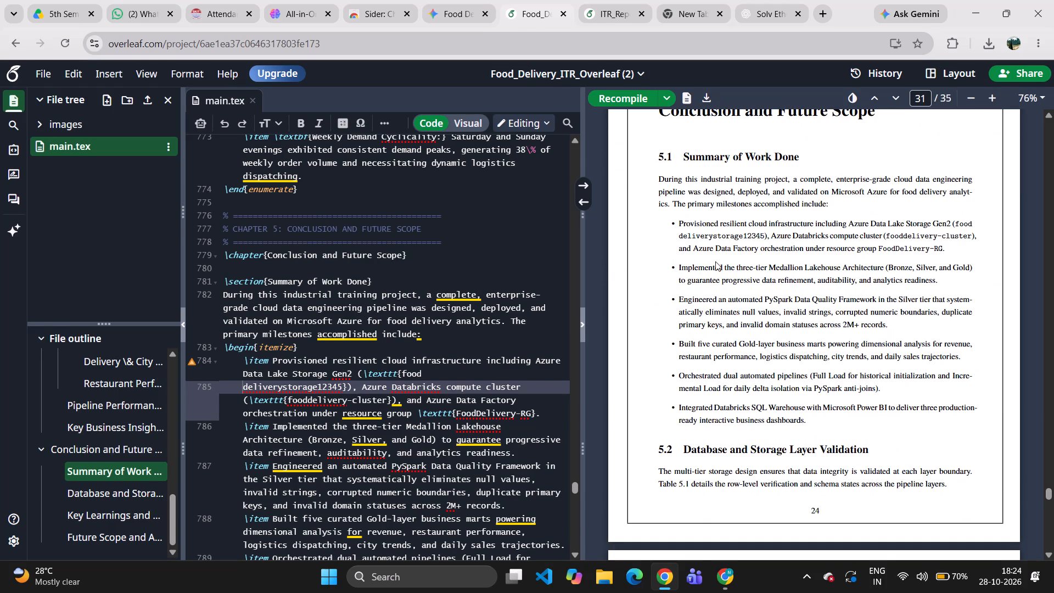
# Compare the compiled cover page of the Food Delivery report with the cover page of the reference ITR report.
pyautogui.scroll(20, 715, 261)
pyautogui.scroll(7, 715, 261)
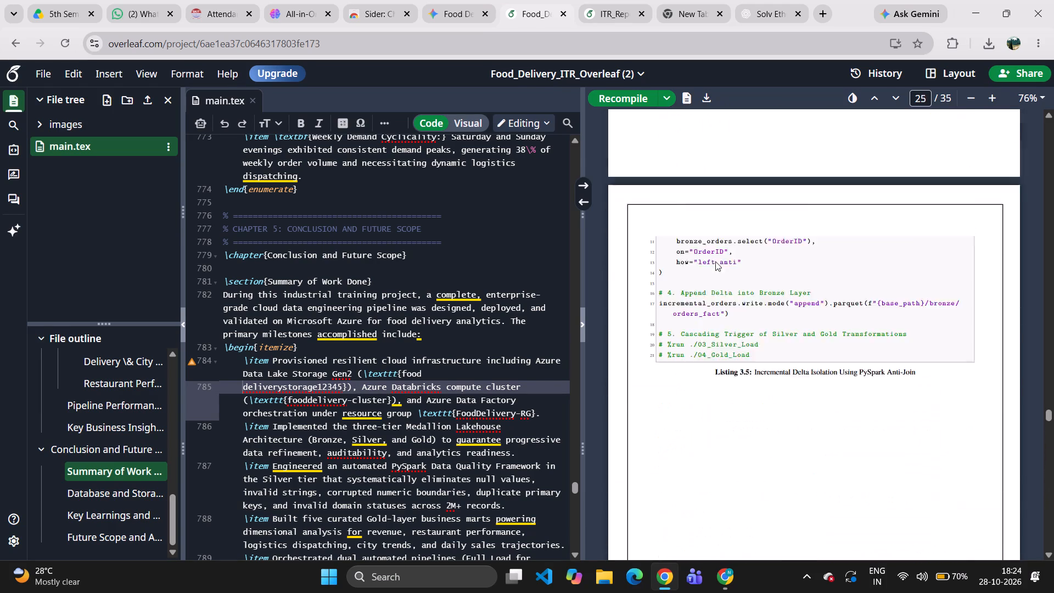
pyautogui.scroll(20, 715, 261)
pyautogui.scroll(15, 715, 261)
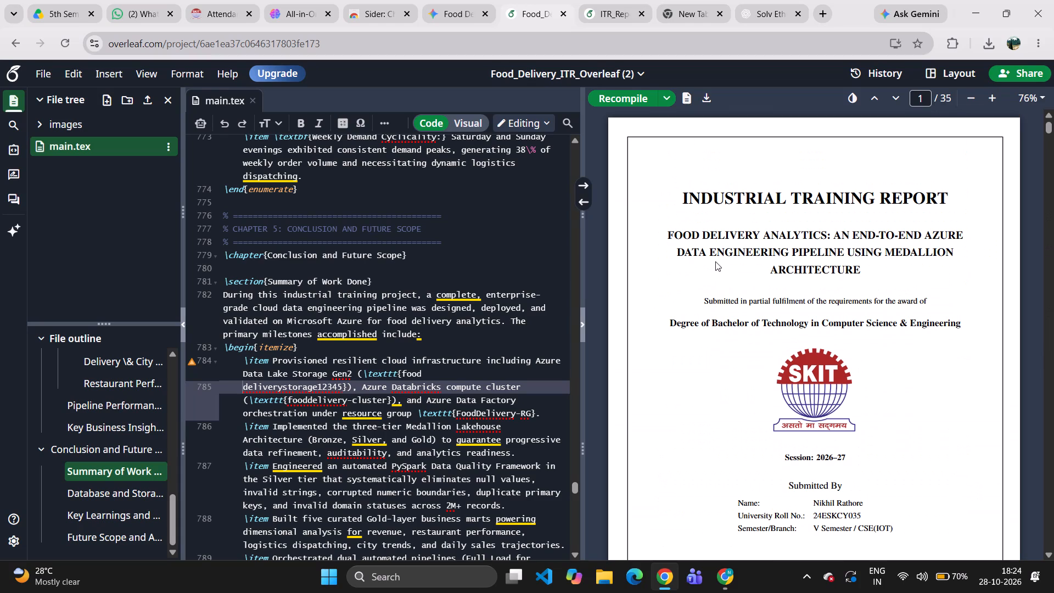
pyautogui.scroll(7, 715, 261)
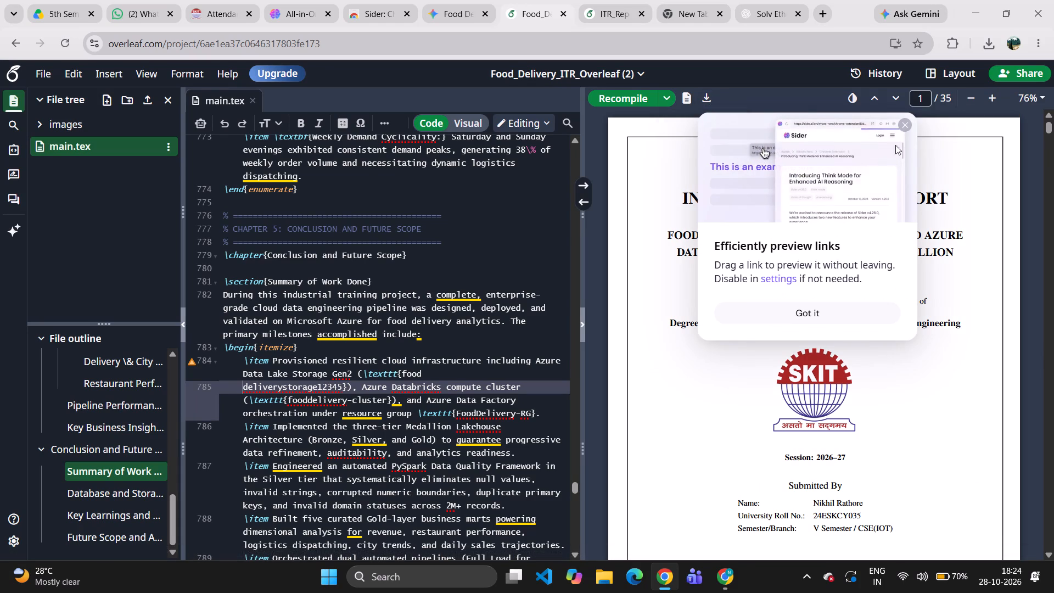
pyautogui.click(902, 124)
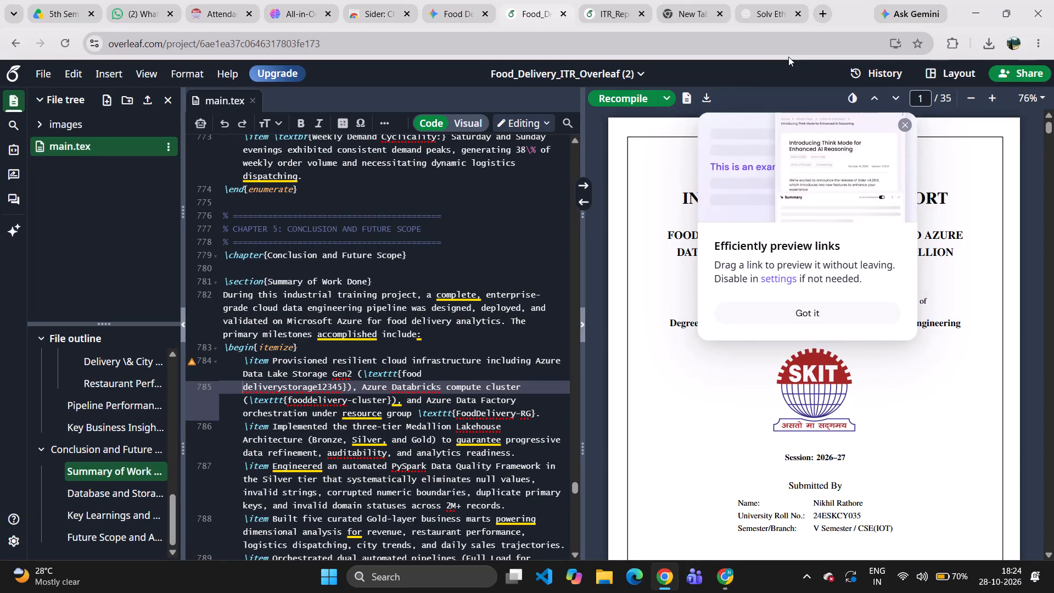
pyautogui.click(607, 3)
pyautogui.scroll(2, 724, 242)
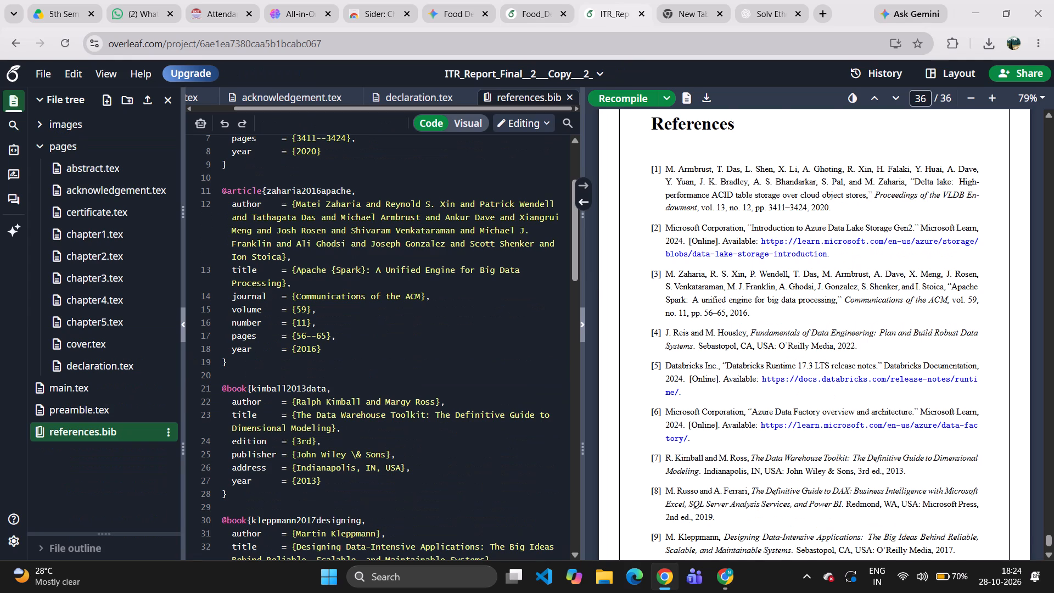
pyautogui.scroll(20, 724, 242)
pyautogui.scroll(20, 724, 242)
pyautogui.scroll(20, 724, 242)
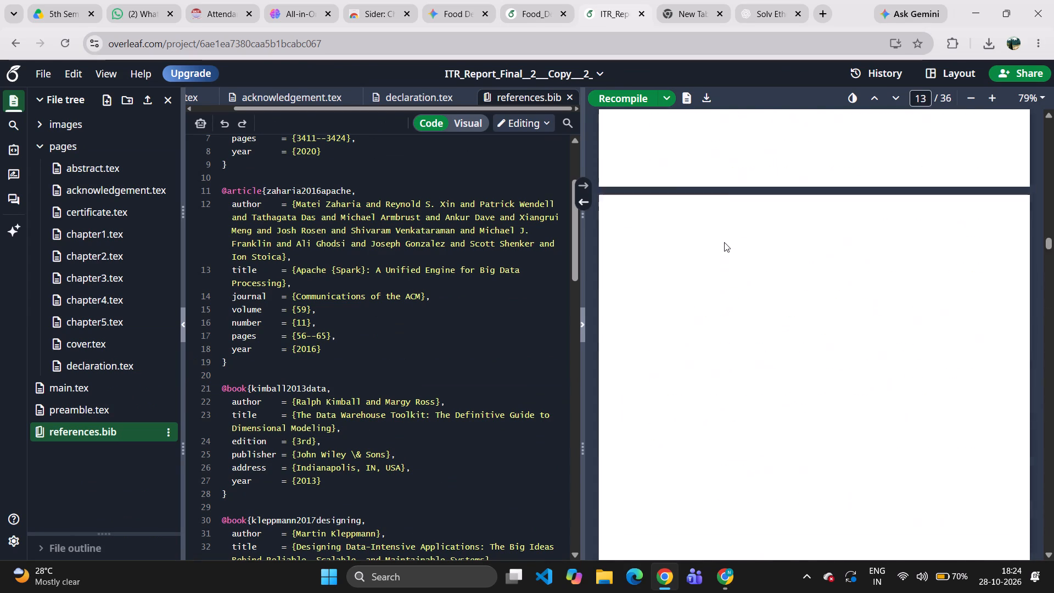
pyautogui.scroll(20, 724, 242)
pyautogui.scroll(12, 724, 242)
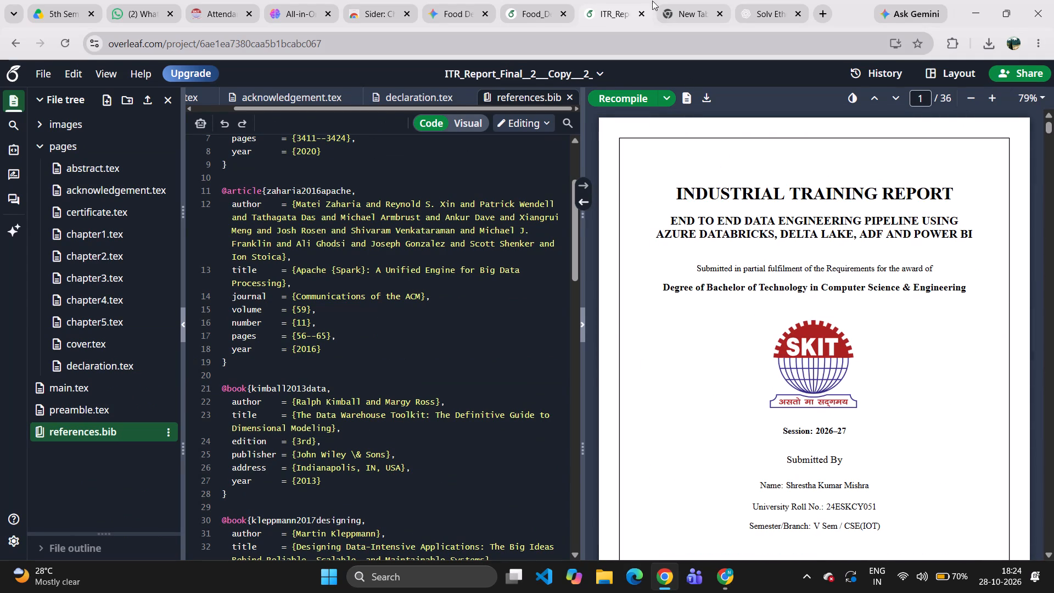
pyautogui.click(539, 0)
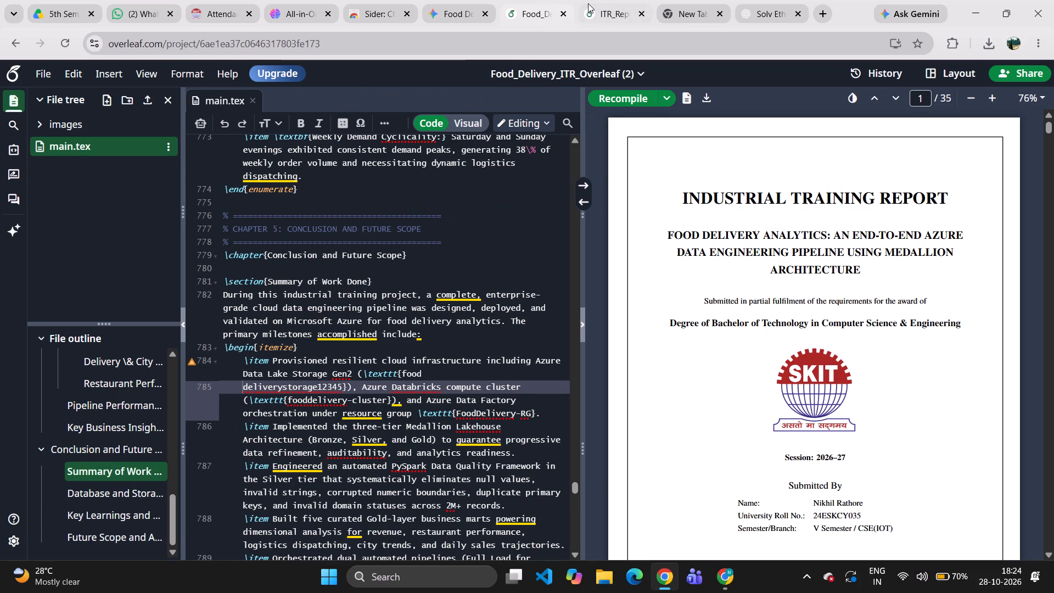
# Recheck the cover page against the reference ITR report, and download the compiled Food Delivery report as a PDF.
pyautogui.click(588, 3)
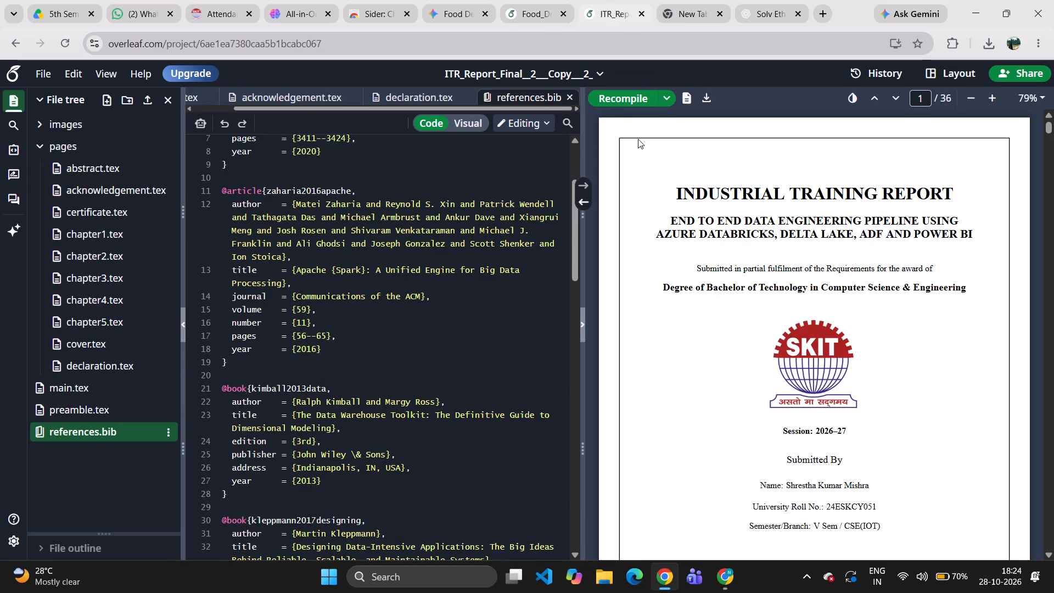
pyautogui.click(525, 0)
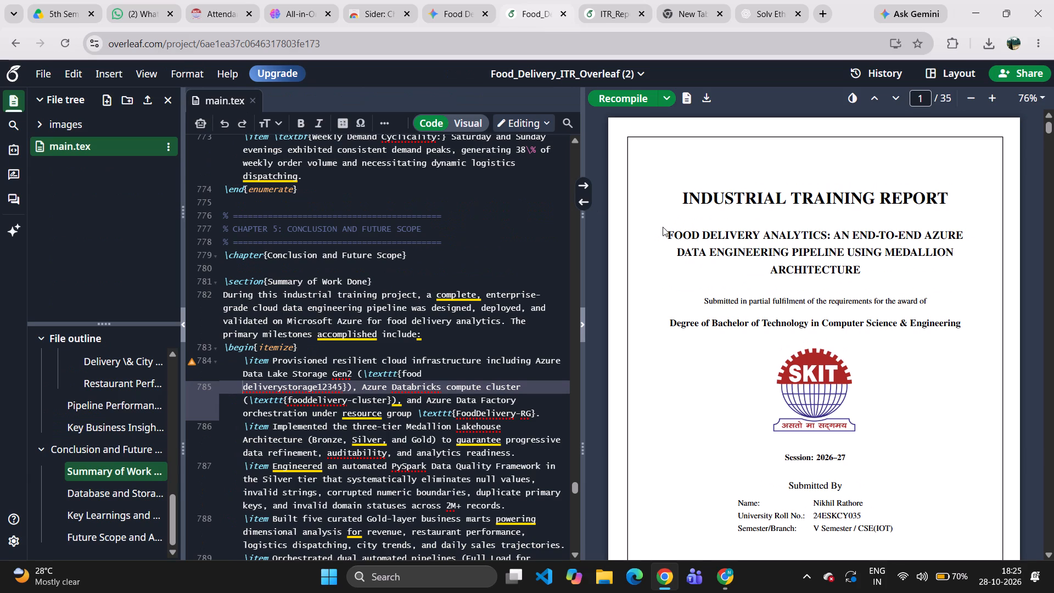
pyautogui.click(711, 103)
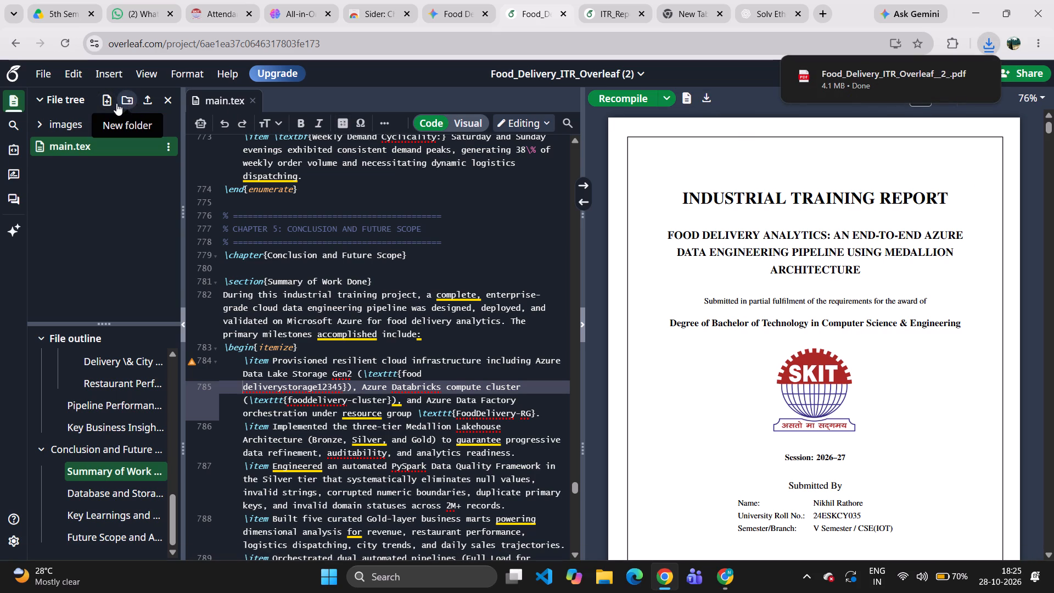
# Download the Food Delivery report project's source files as a .zip archive.
pyautogui.click(46, 72)
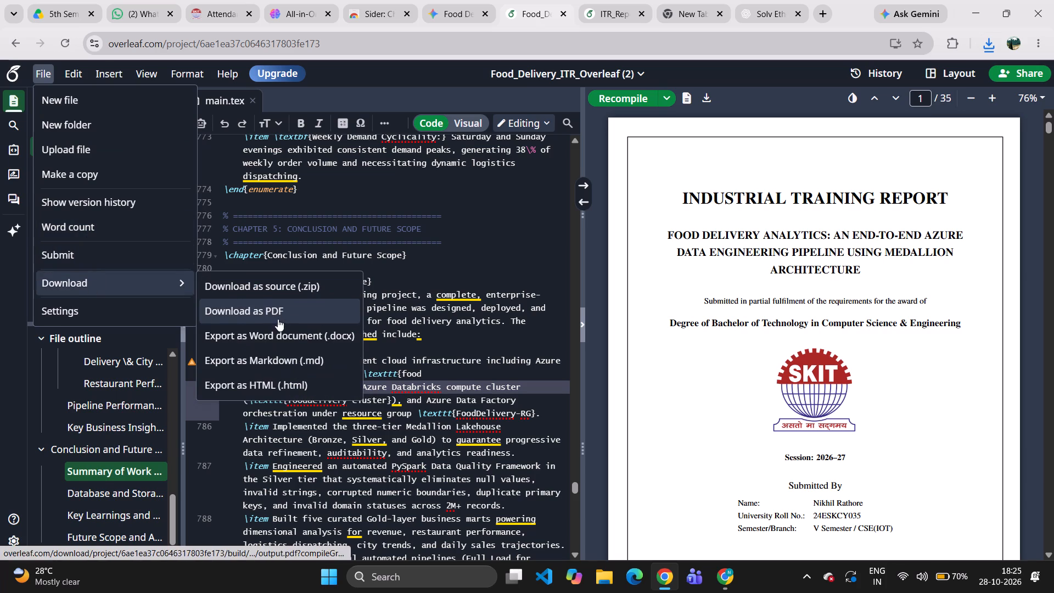
pyautogui.click(291, 290)
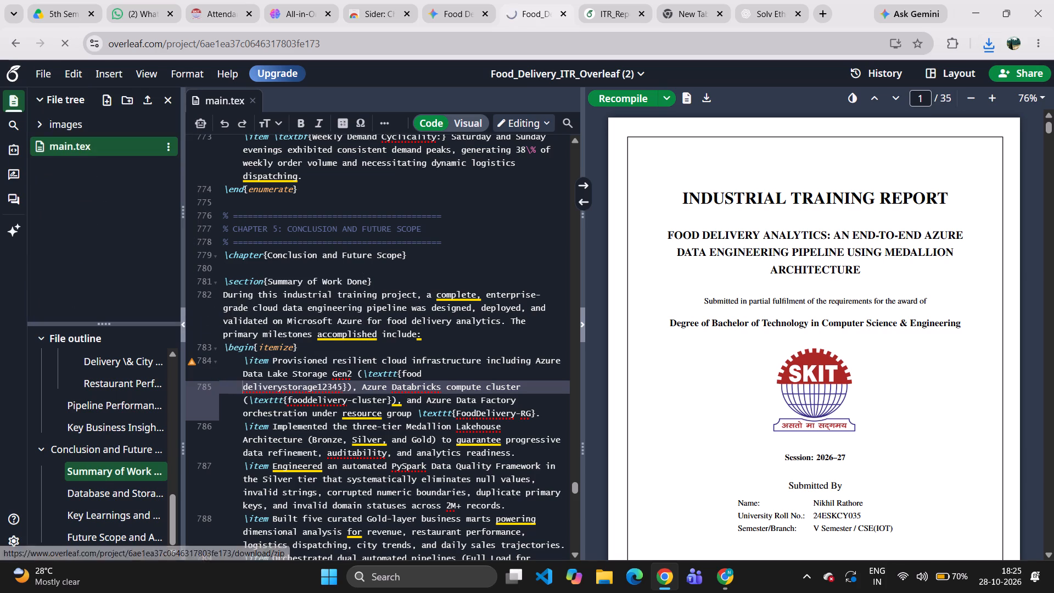